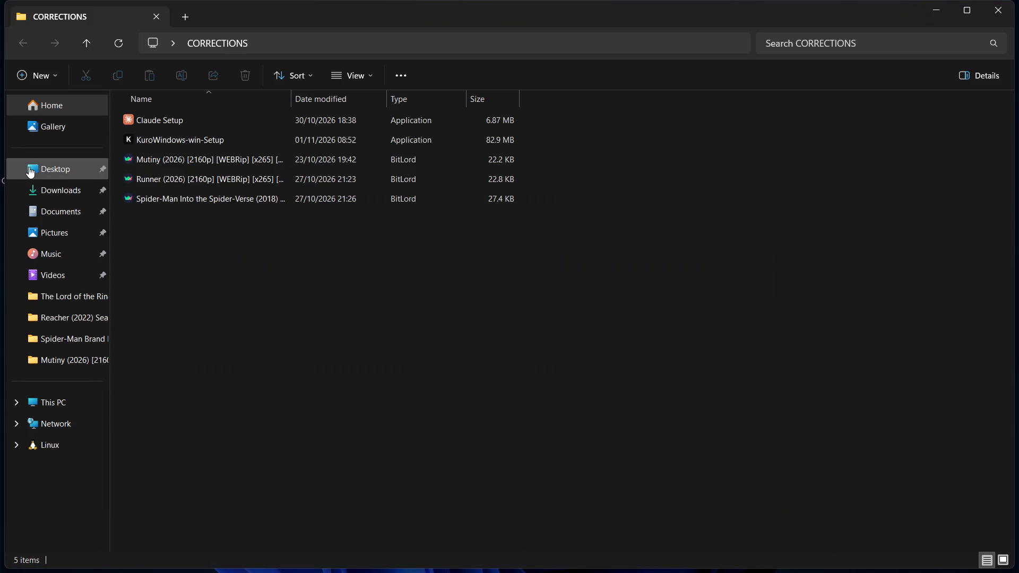
Leave the CORRECTIONS folder, open New folder on the desktop, and look through its files and shortcuts.
click(20, 47)
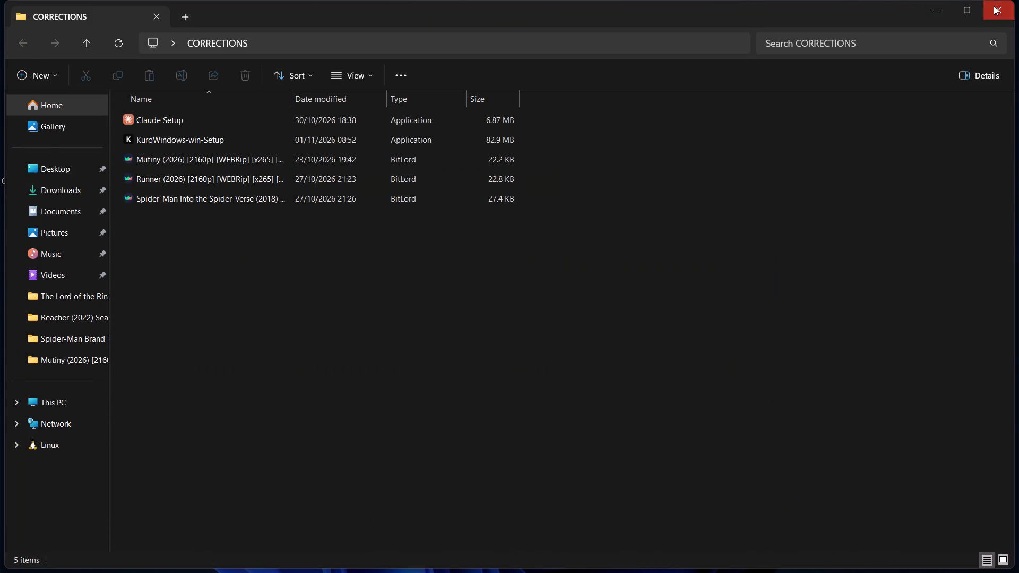
click(942, 9)
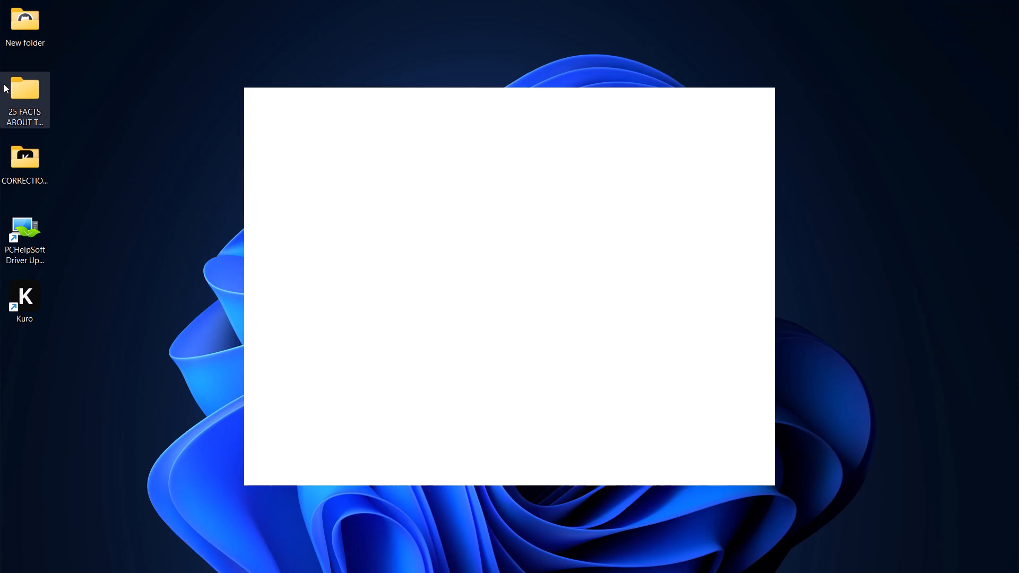
double_click(31, 28)
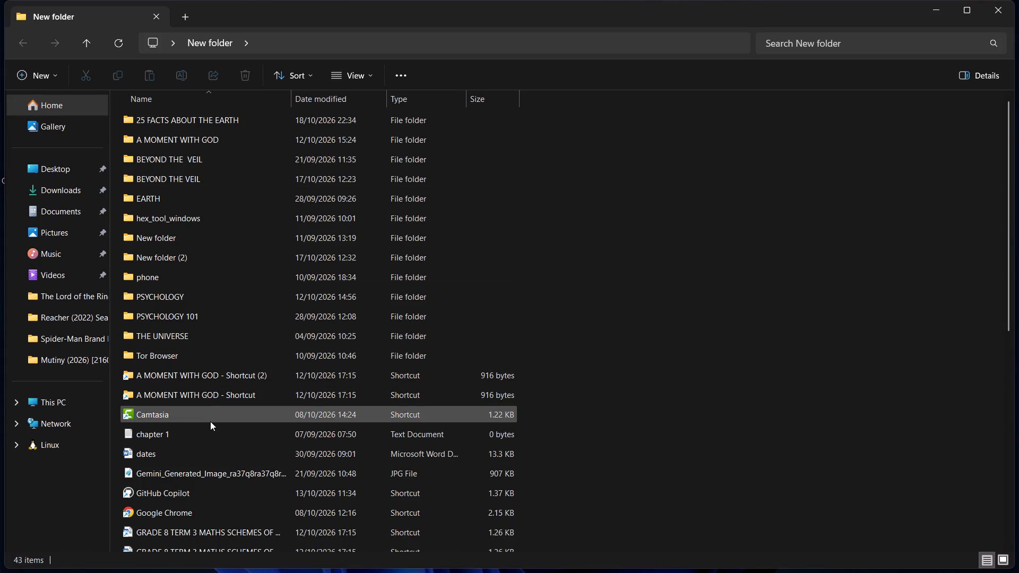
scroll(210, 421, down, 5)
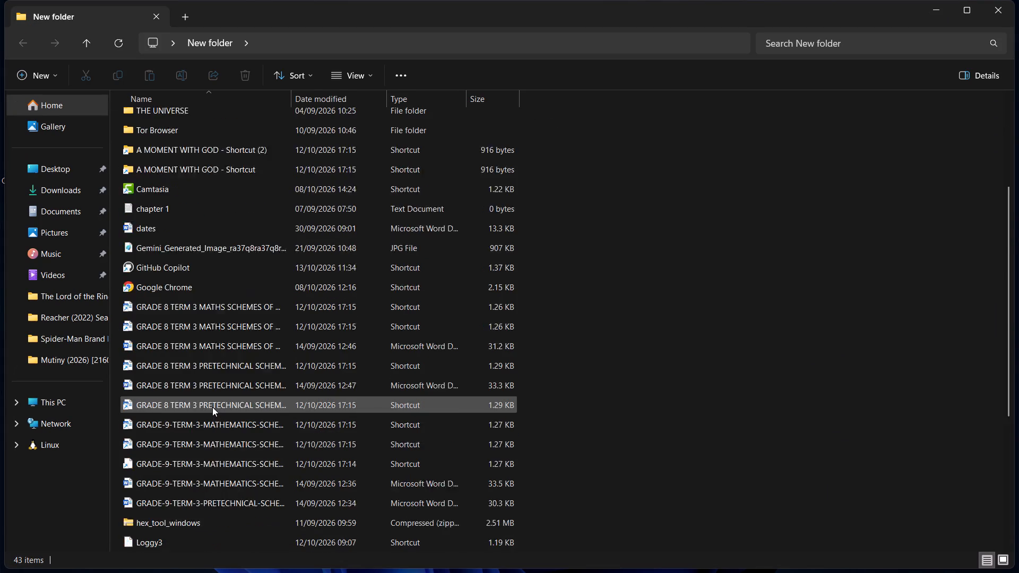
scroll(213, 406, down, 4)
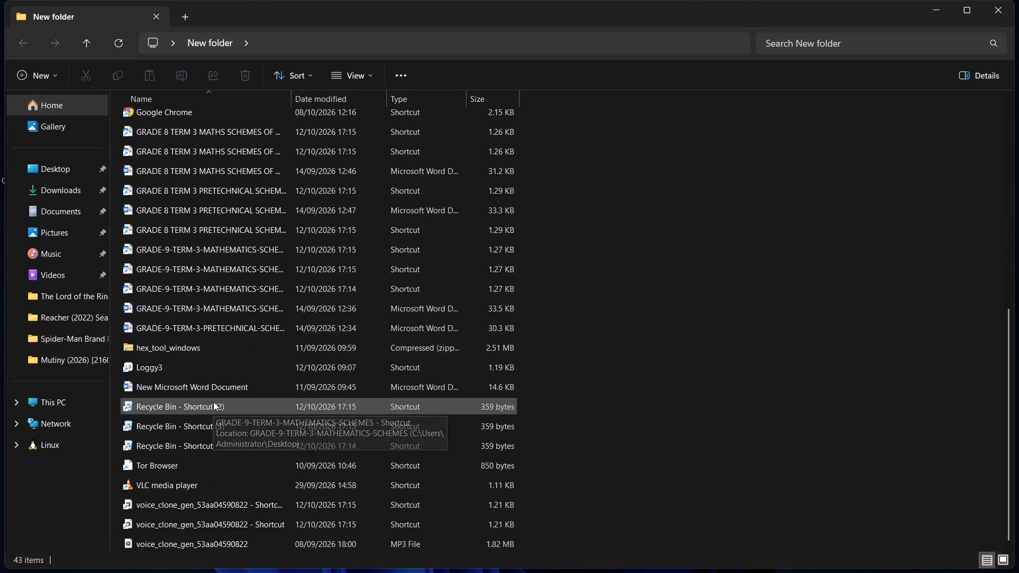
scroll(214, 402, up, 2)
scroll(195, 233, up, 1)
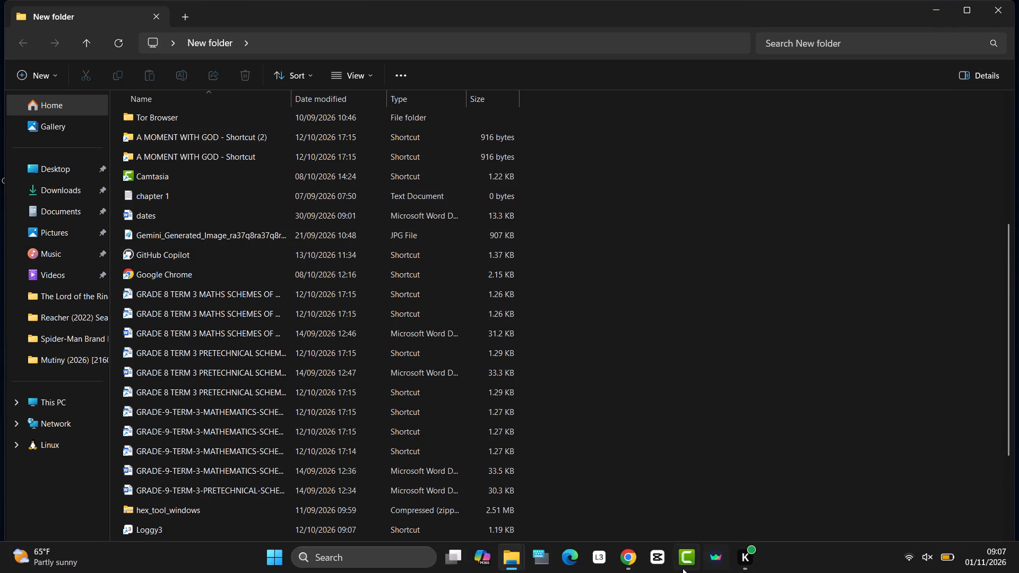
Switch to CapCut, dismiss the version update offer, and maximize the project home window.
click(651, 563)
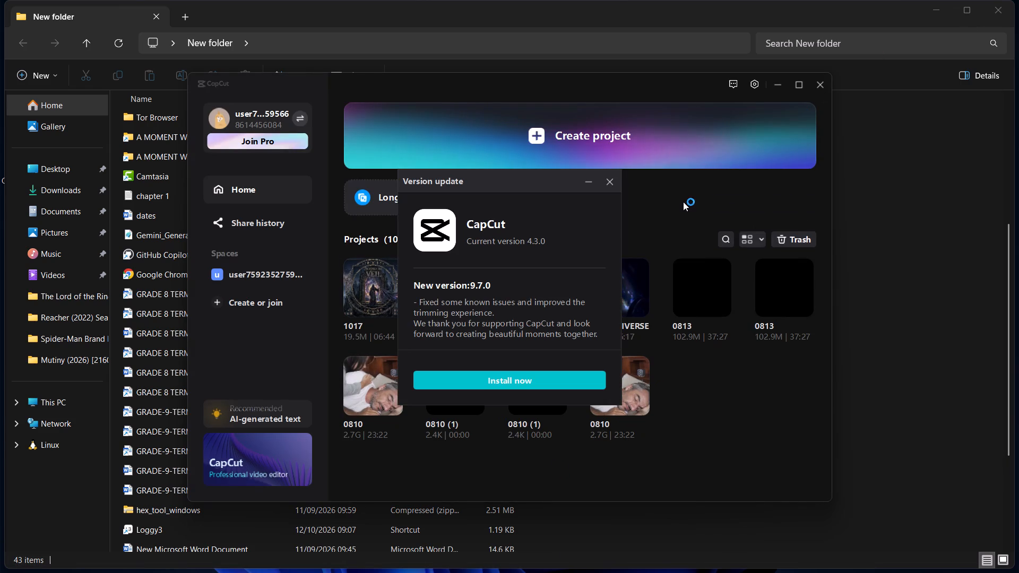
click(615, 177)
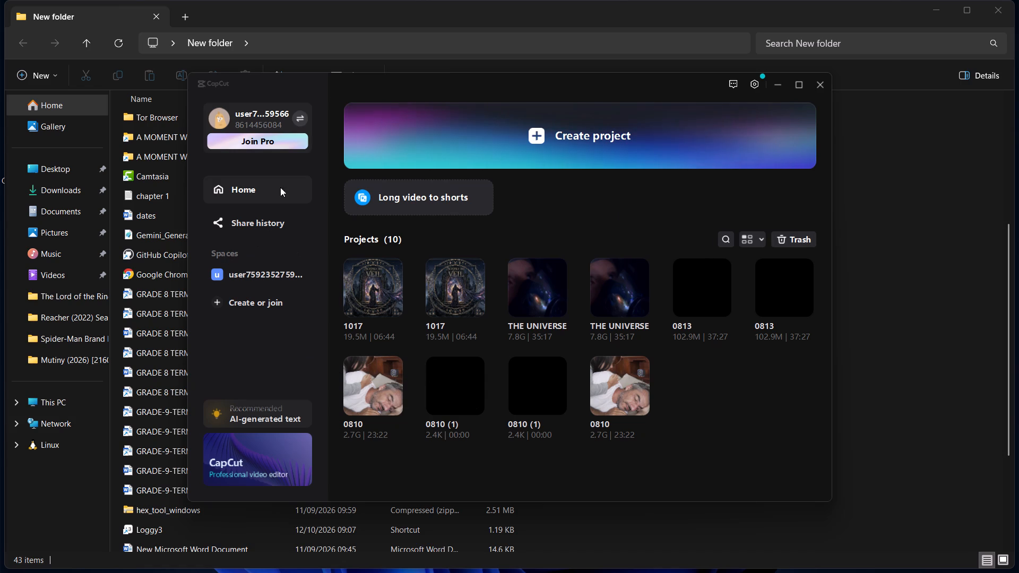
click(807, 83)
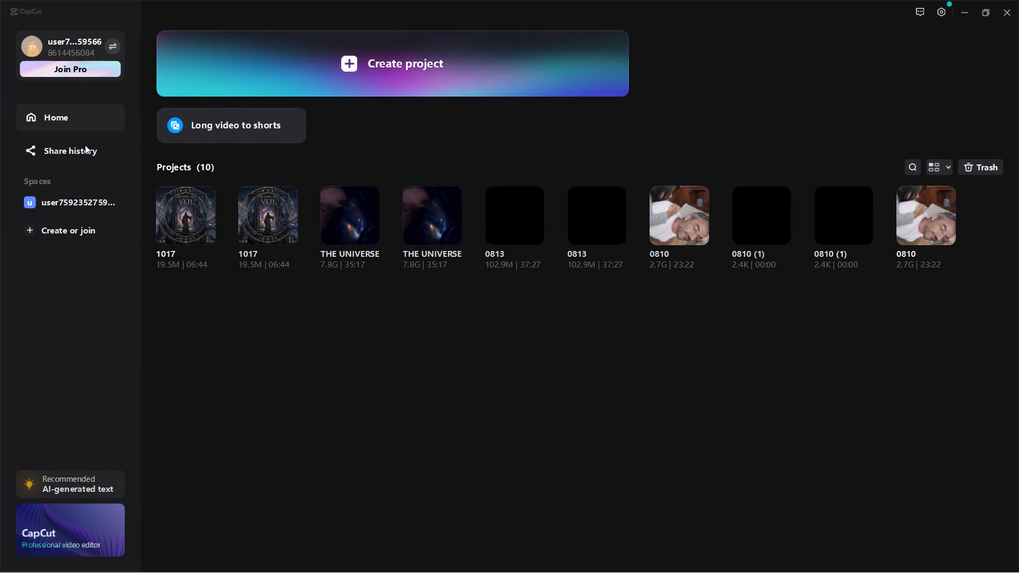
Check the available settings options on the CapCut home page, and close CapCut.
click(946, 8)
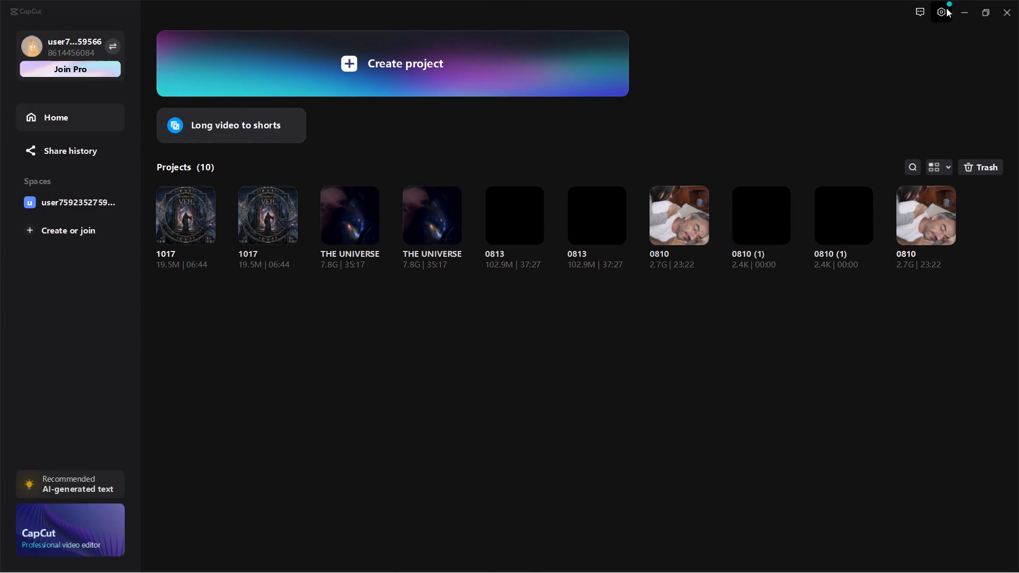
click(942, 12)
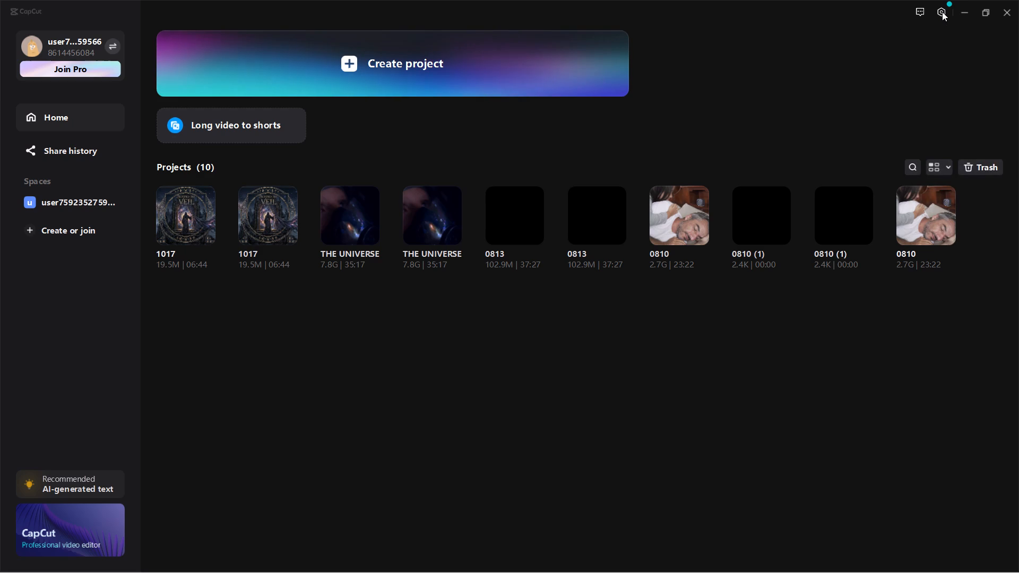
click(942, 12)
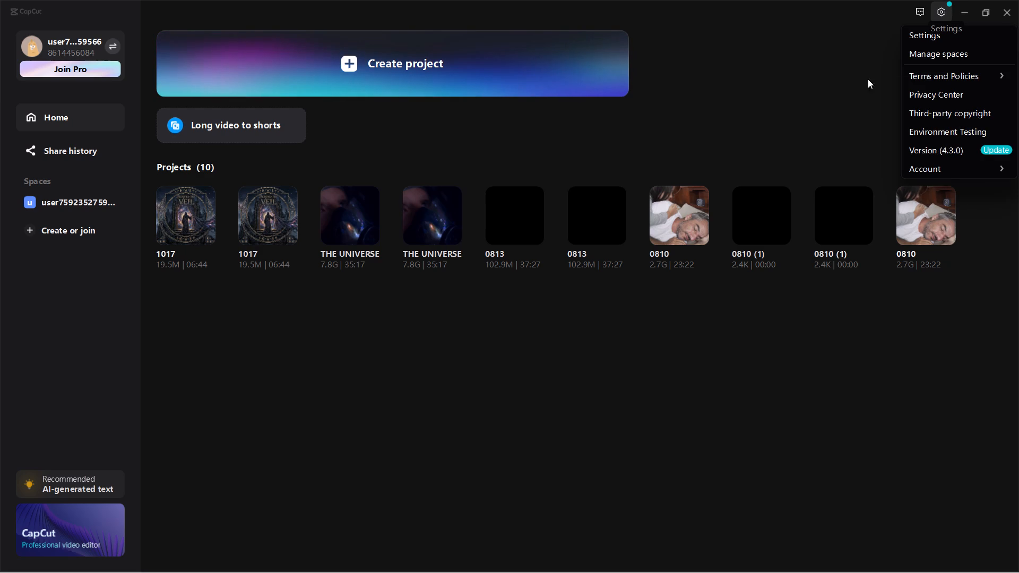
click(809, 100)
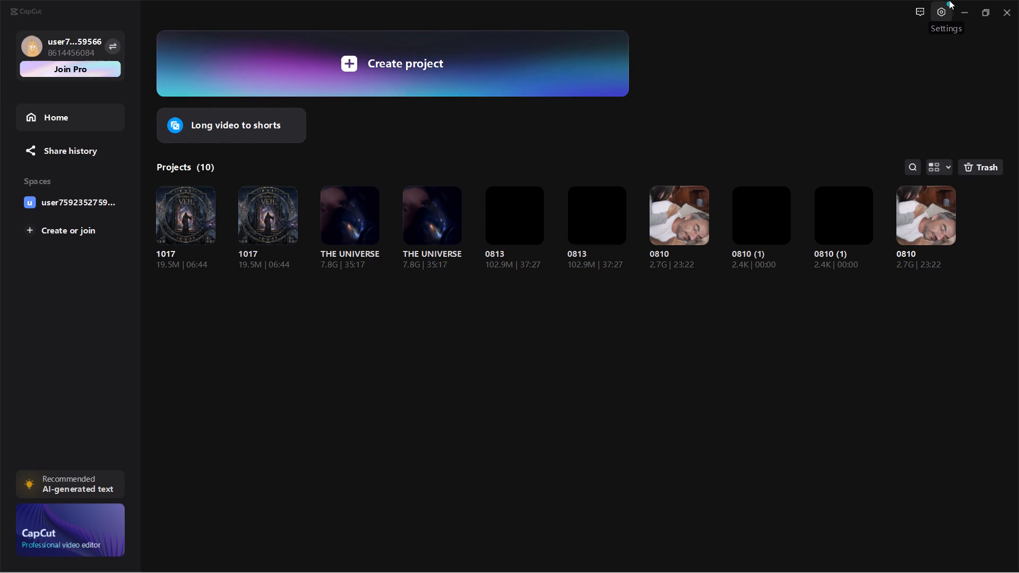
click(1005, 7)
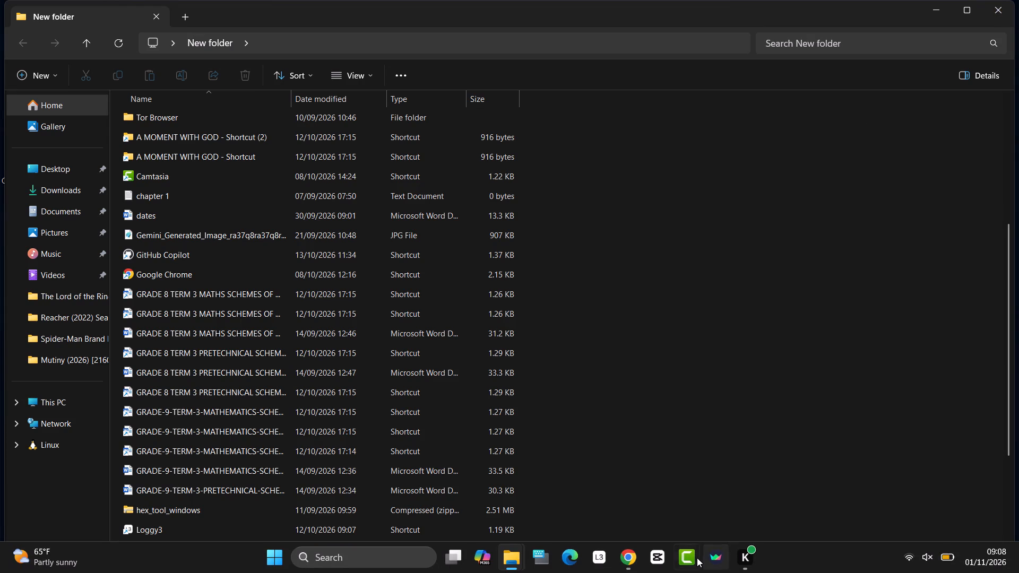
Launch Camtasia.
click(696, 558)
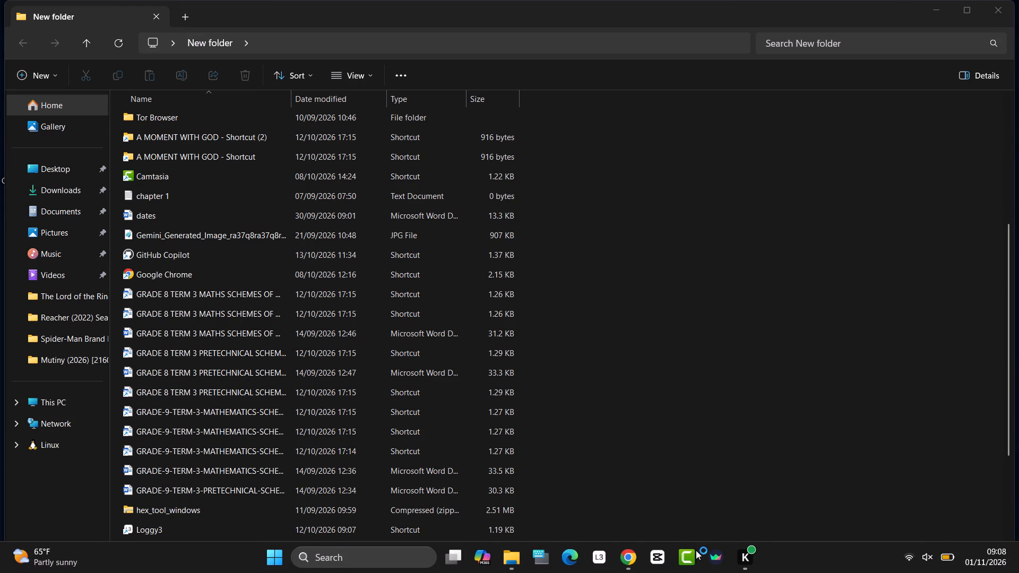
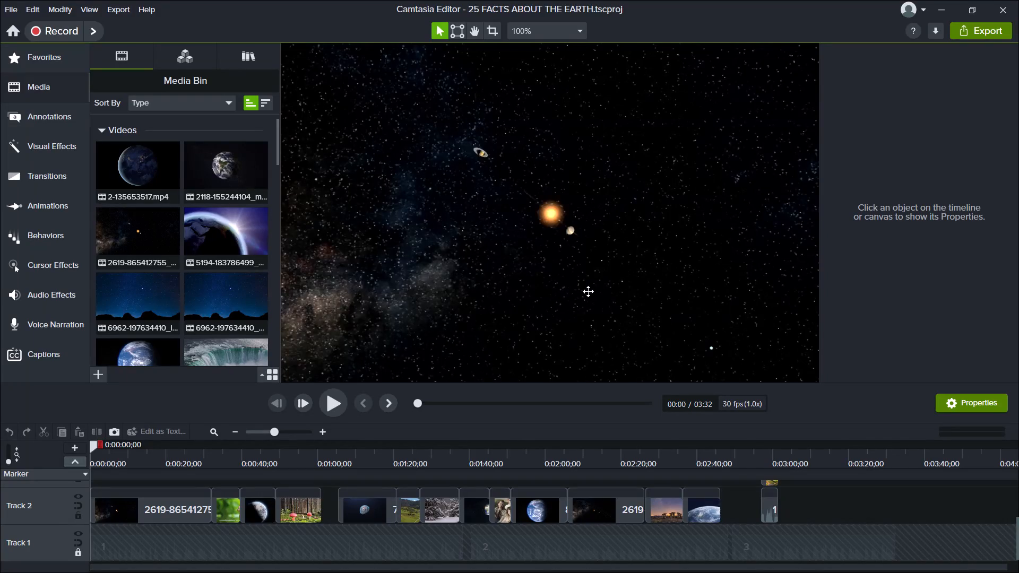
Play the Earth facts timeline from the beginning to review the edit.
click(332, 401)
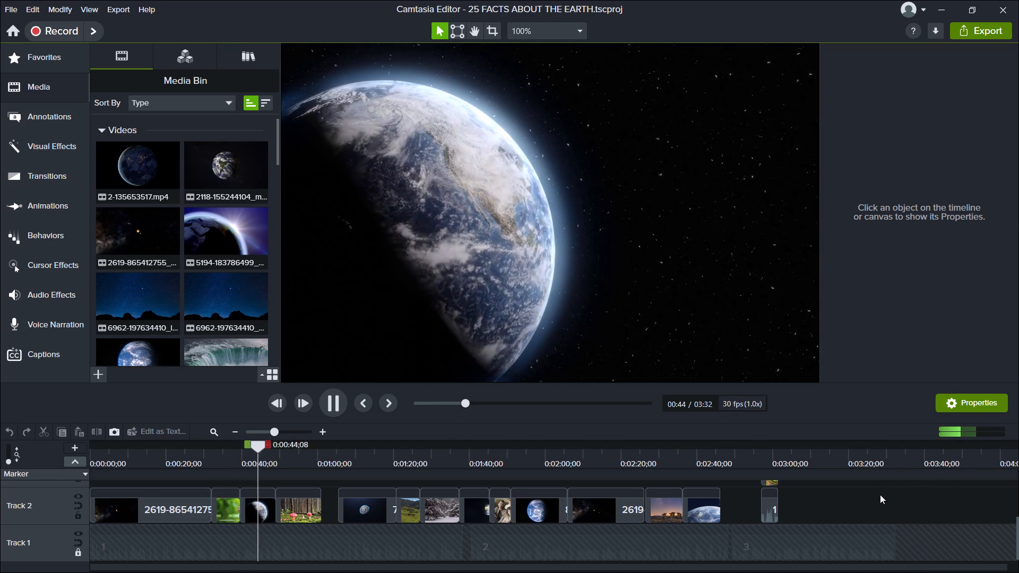
scroll(880, 495, up, 2)
scroll(660, 534, down, 1)
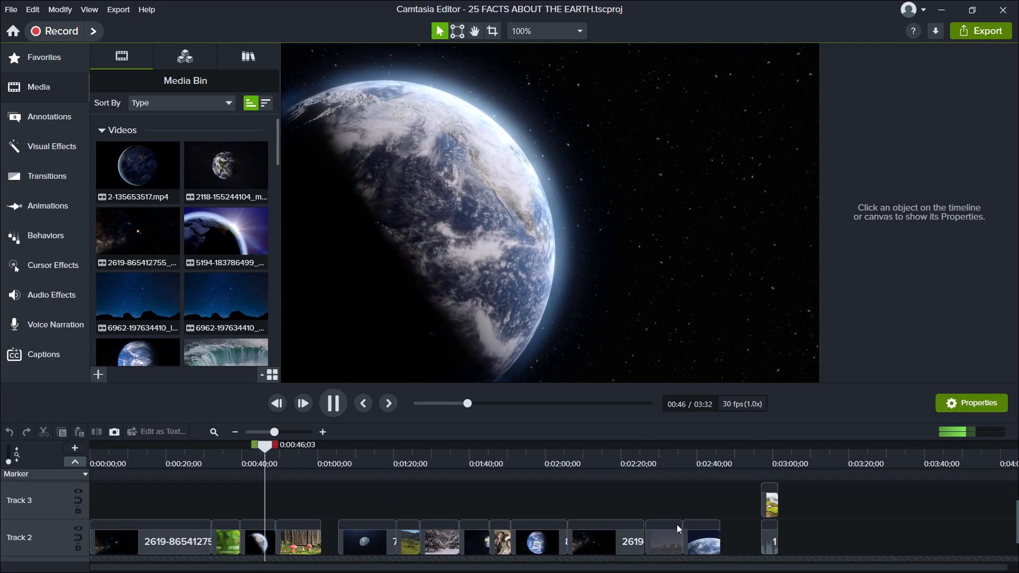
drag(773, 505, 420, 540)
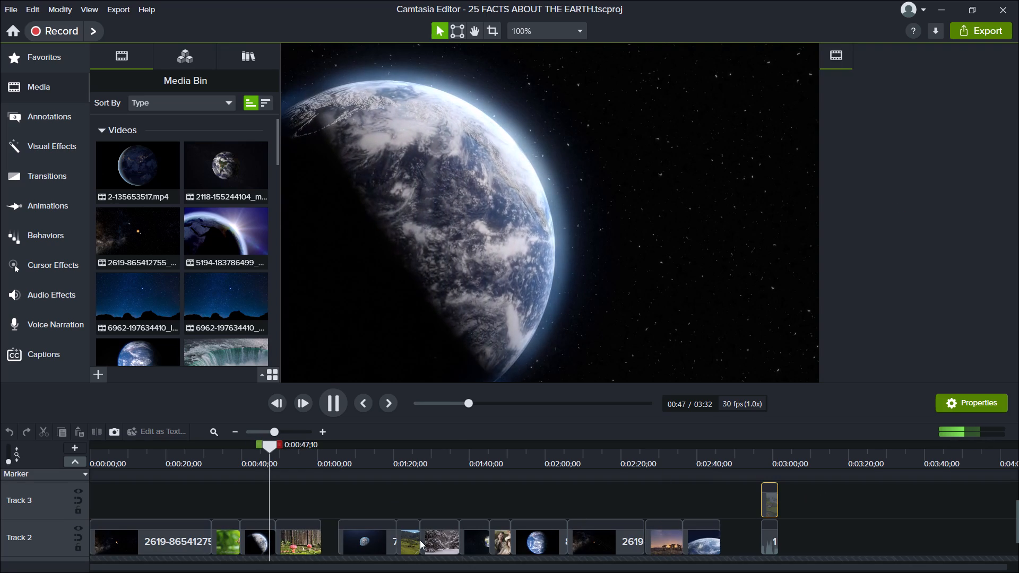
drag(420, 540, 329, 563)
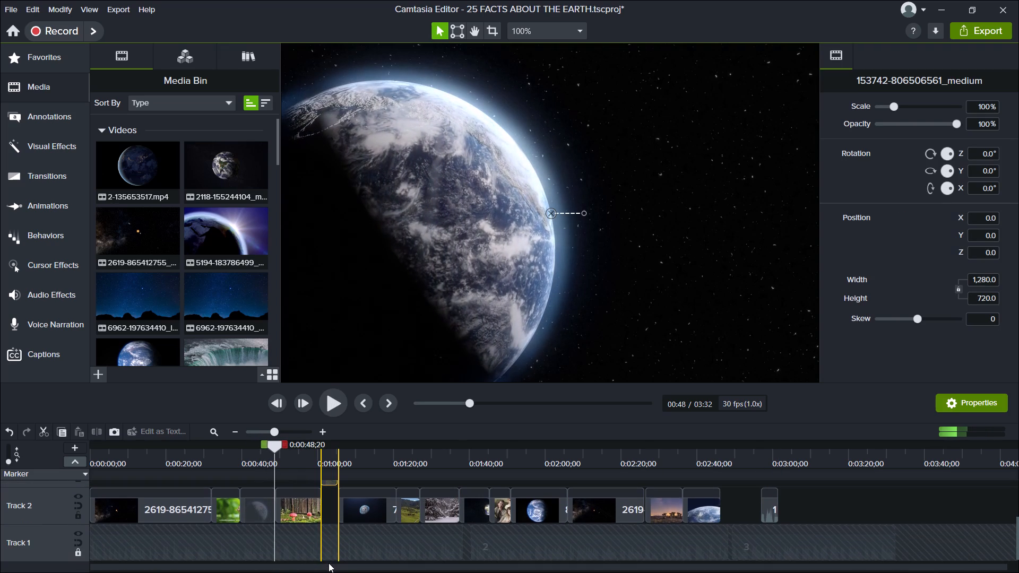
drag(329, 563, 328, 560)
scroll(330, 542, up, 1)
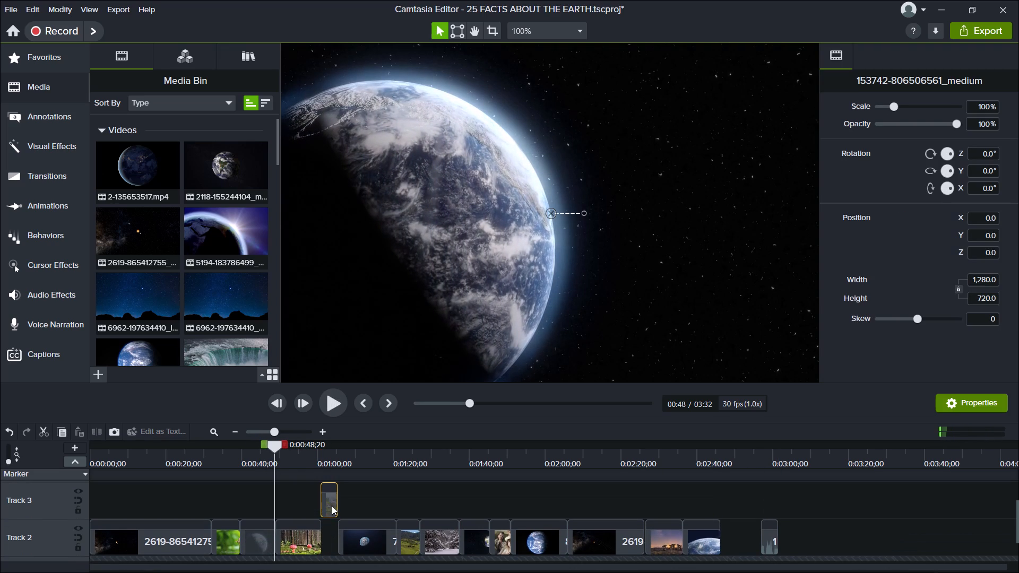
drag(332, 505, 328, 537)
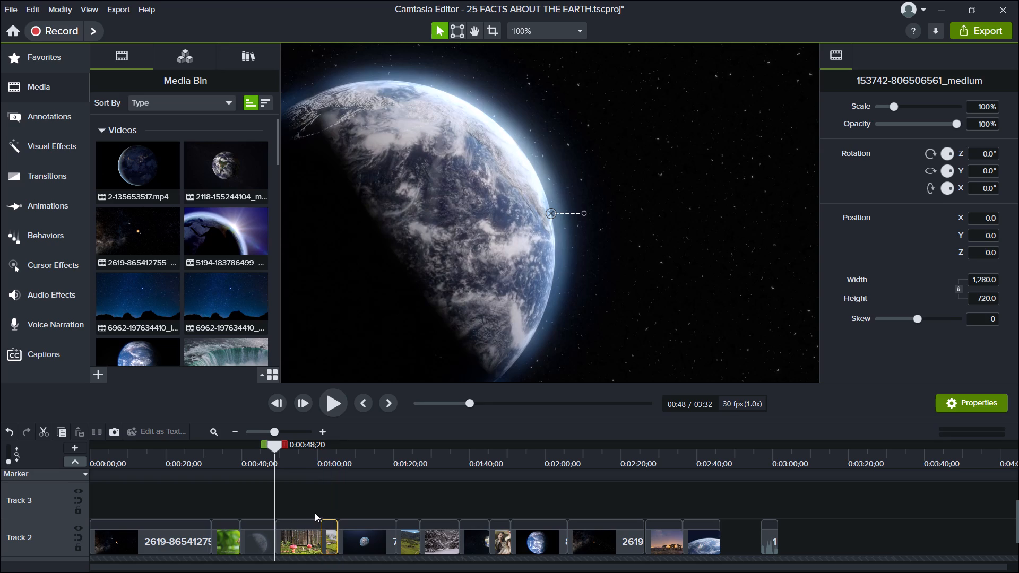
click(313, 505)
Resume timeline playback from 0:00:48;20 to review the section with the moved clip.
click(328, 403)
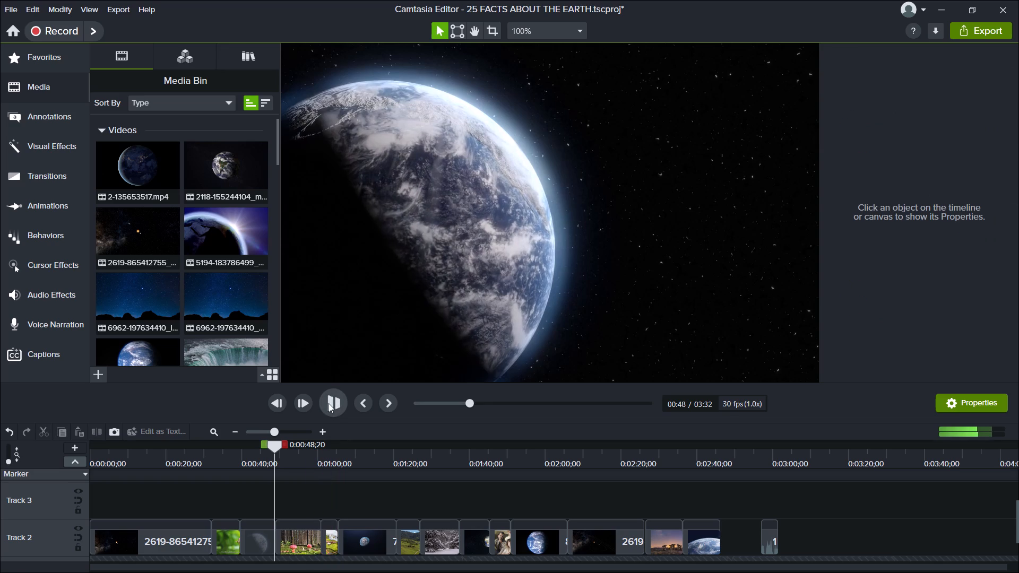
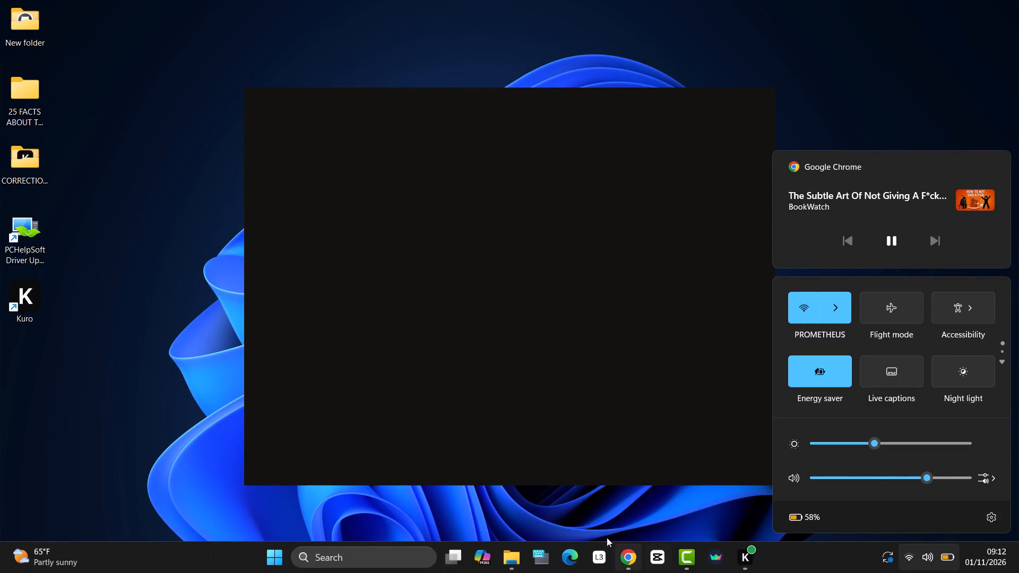
Switch to Google Chrome and close the browser window playing the BookWatch YouTube video.
click(629, 554)
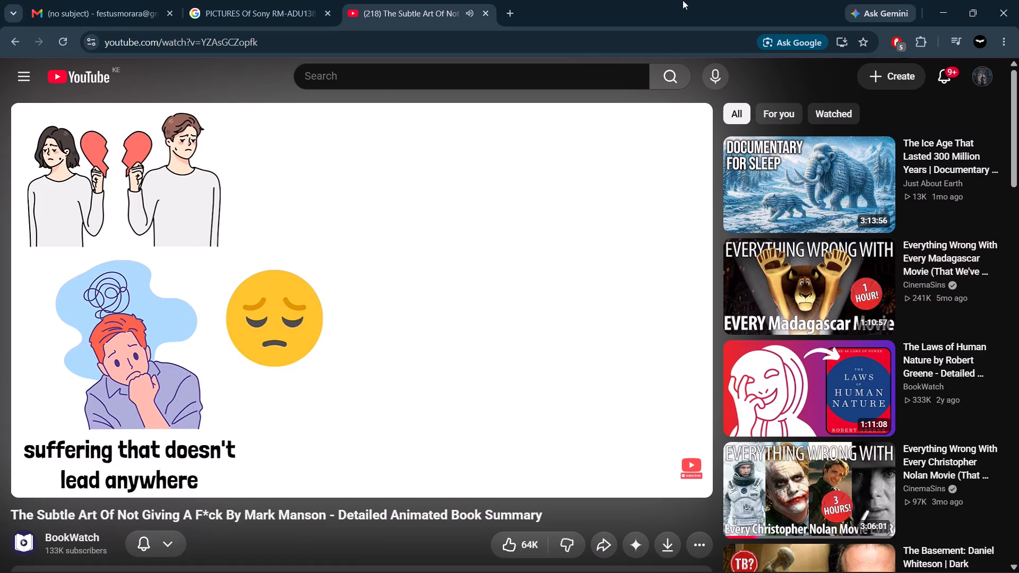
click(1018, 0)
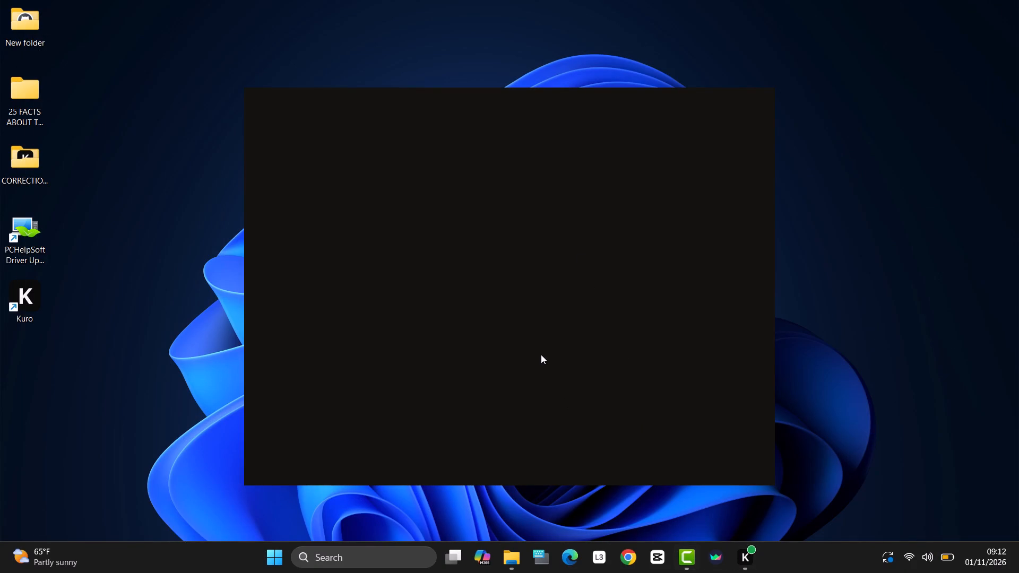
Switch back to the 25 FACTS ABOUT THE EARTH project in Camtasia.
click(685, 556)
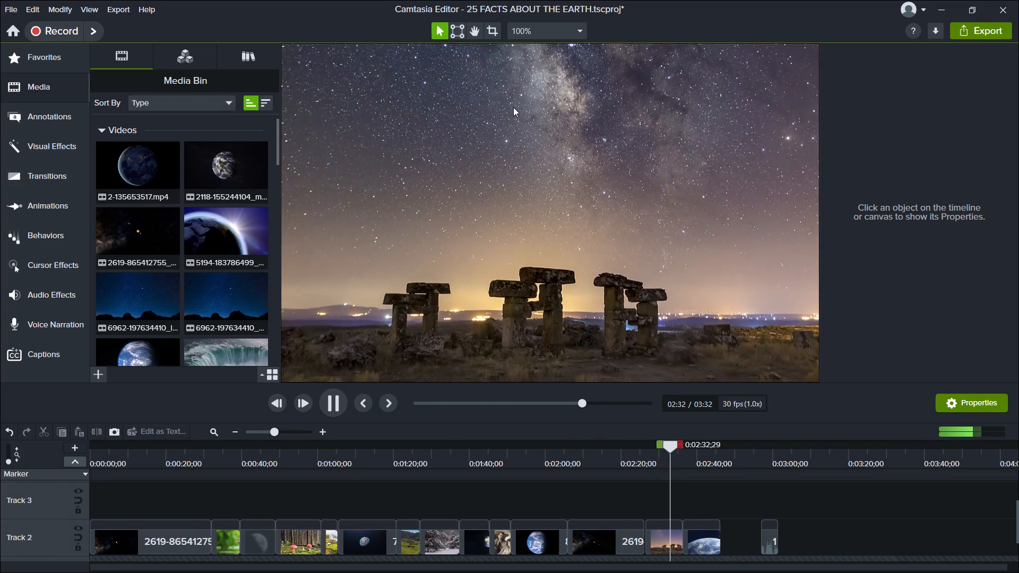
click(506, 404)
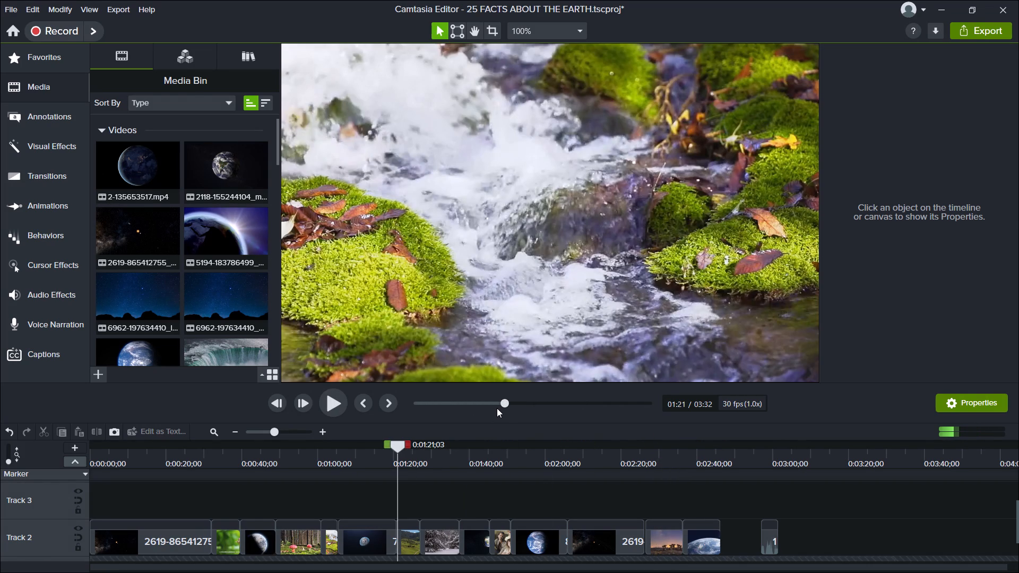
click(490, 403)
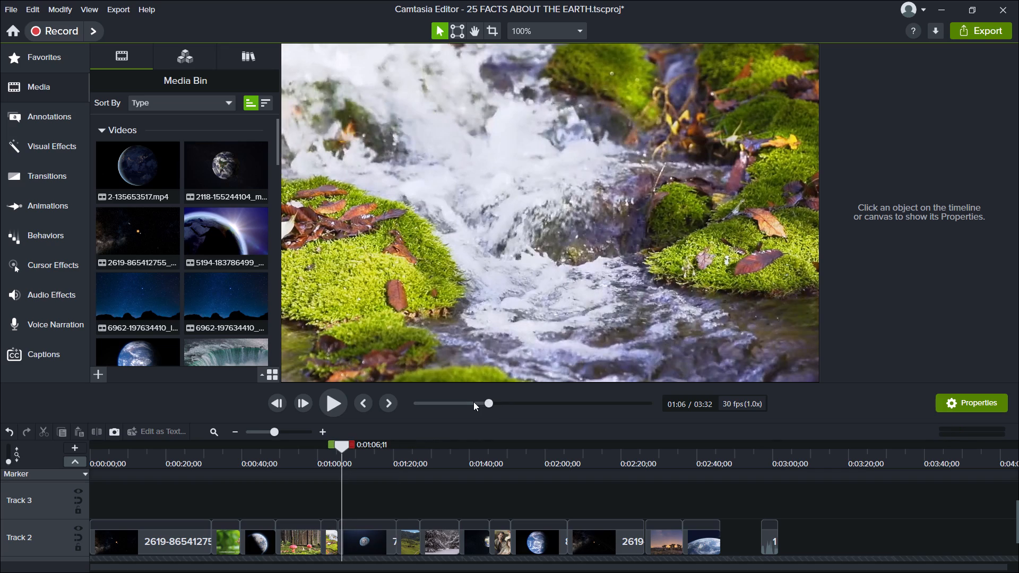
scroll(279, 305, down, 2)
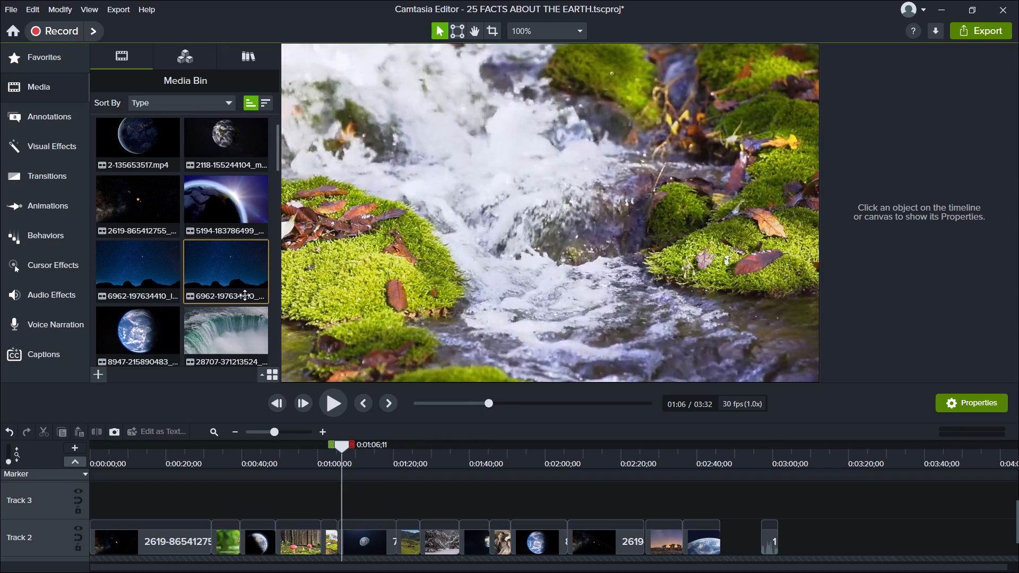
scroll(245, 295, down, 3)
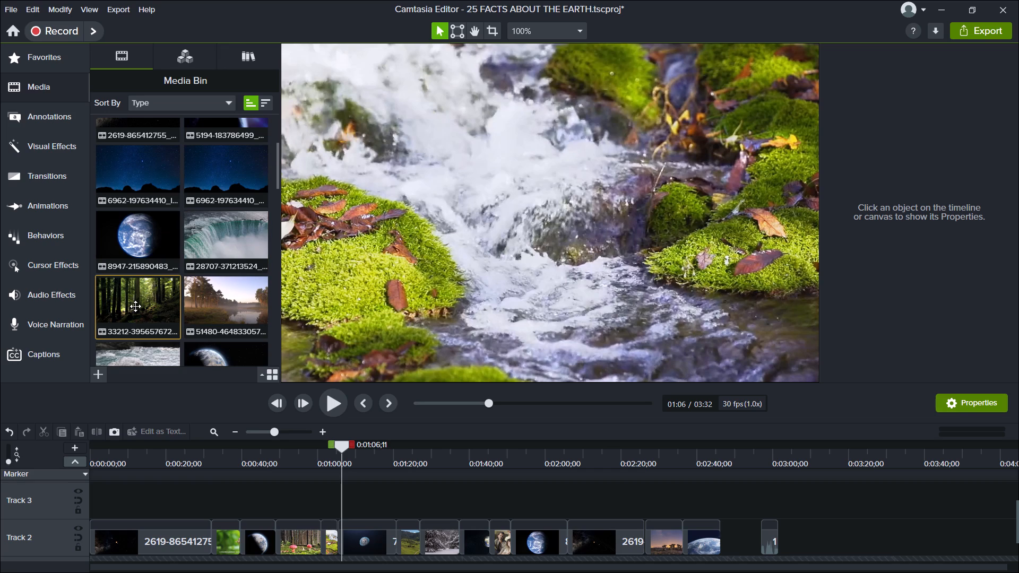
click(136, 306)
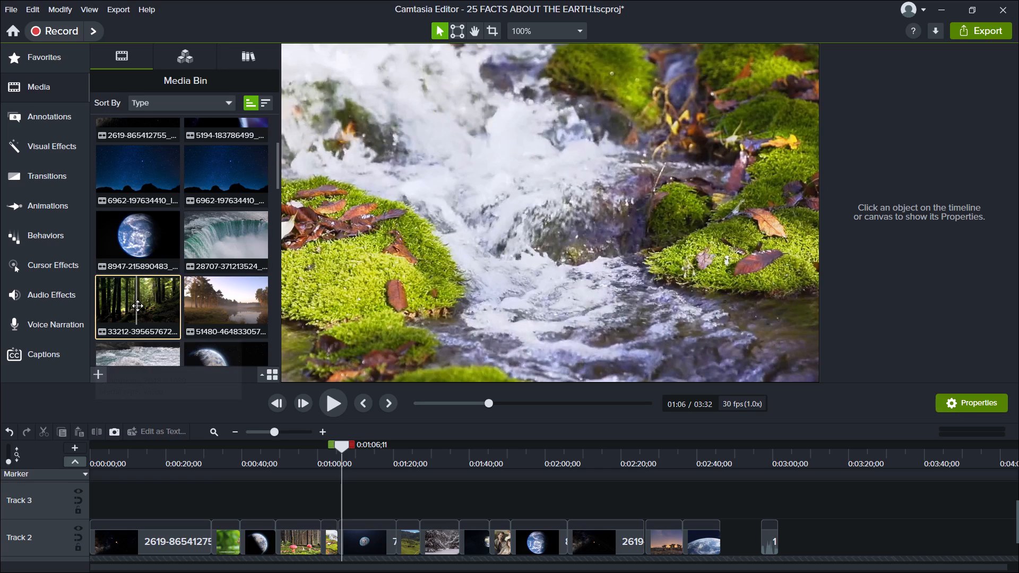
Play the timeline from 0:00:00 through the mushroom clip while browsing the Media Bin videos for a suitable replacement.
drag(342, 447, 43, 413)
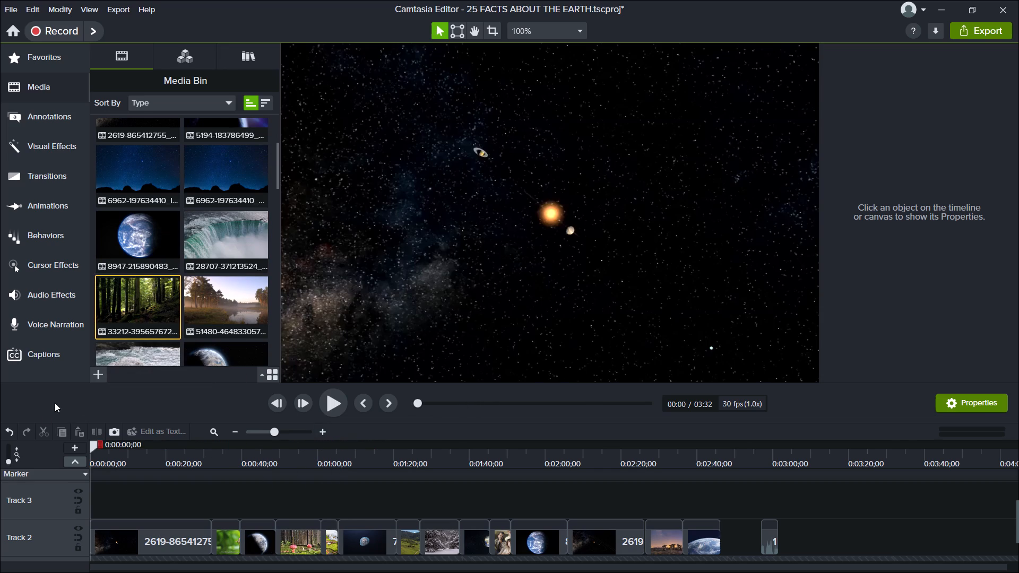
click(330, 404)
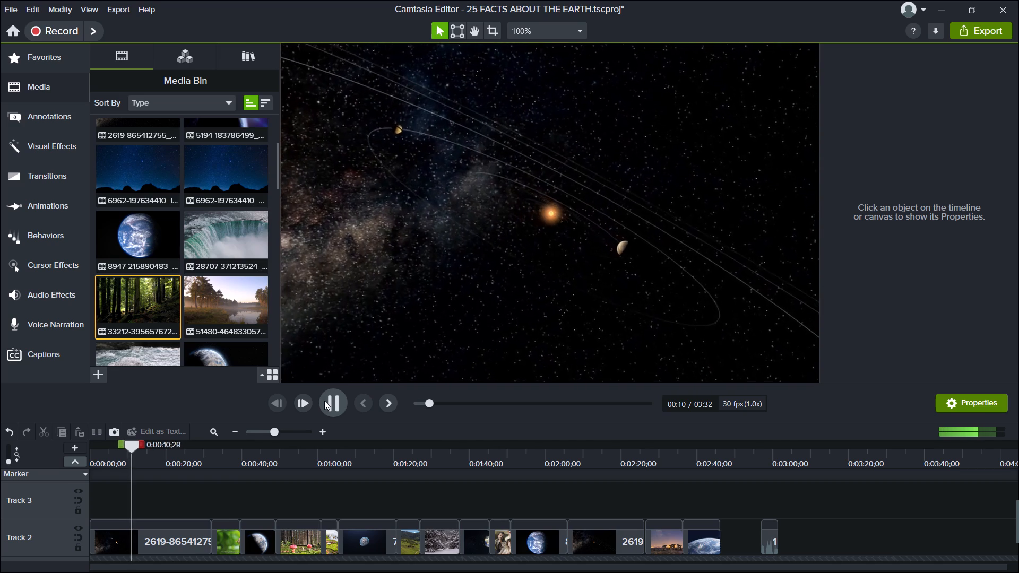
click(324, 401)
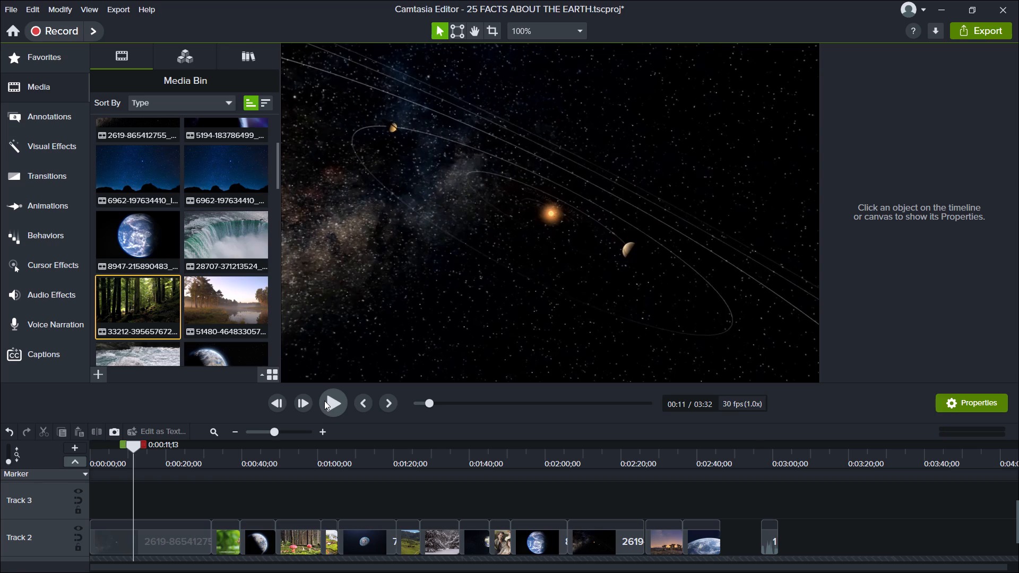
click(324, 401)
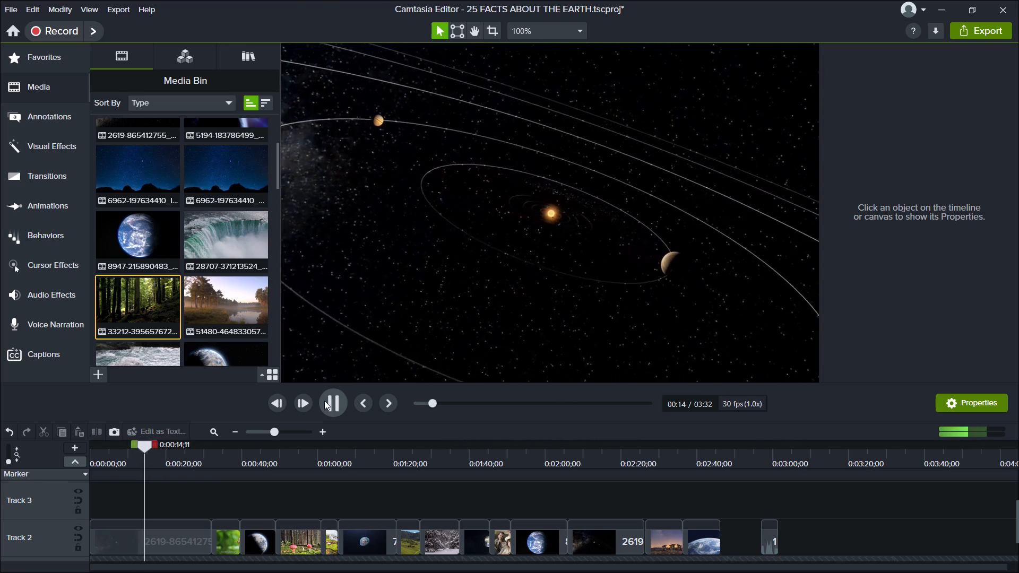
scroll(284, 300, down, 2)
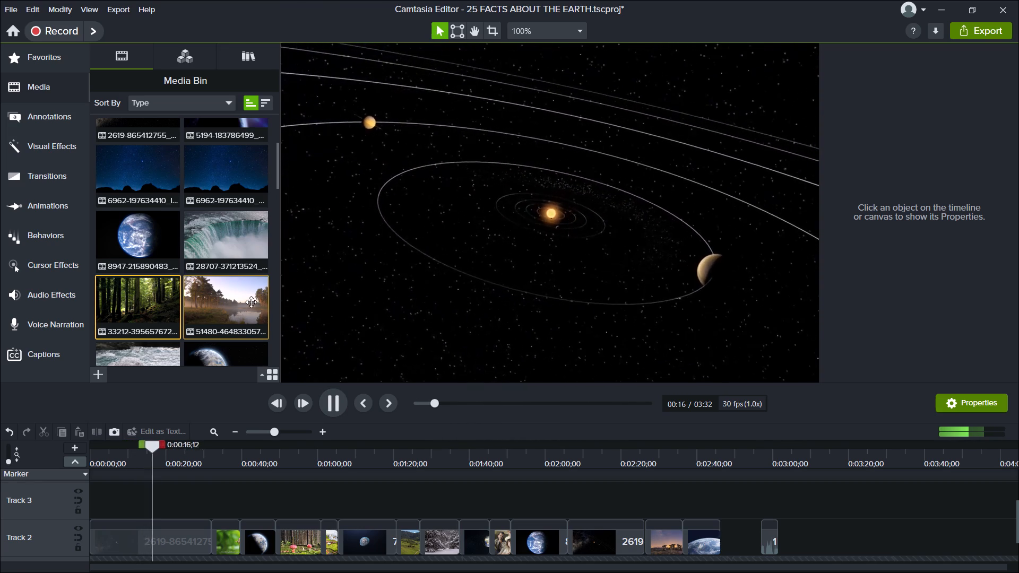
scroll(251, 303, down, 1)
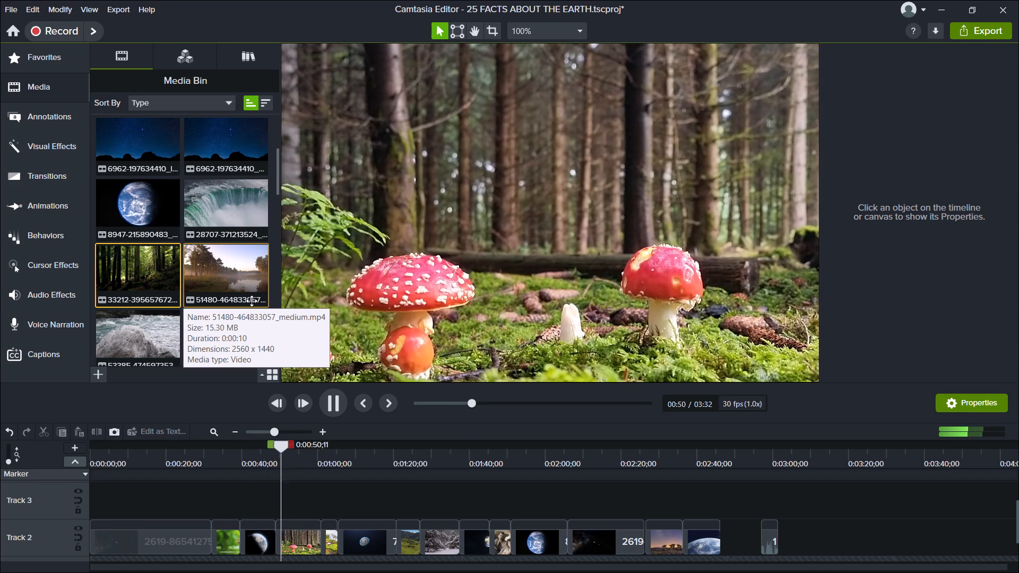
scroll(243, 173, down, 1)
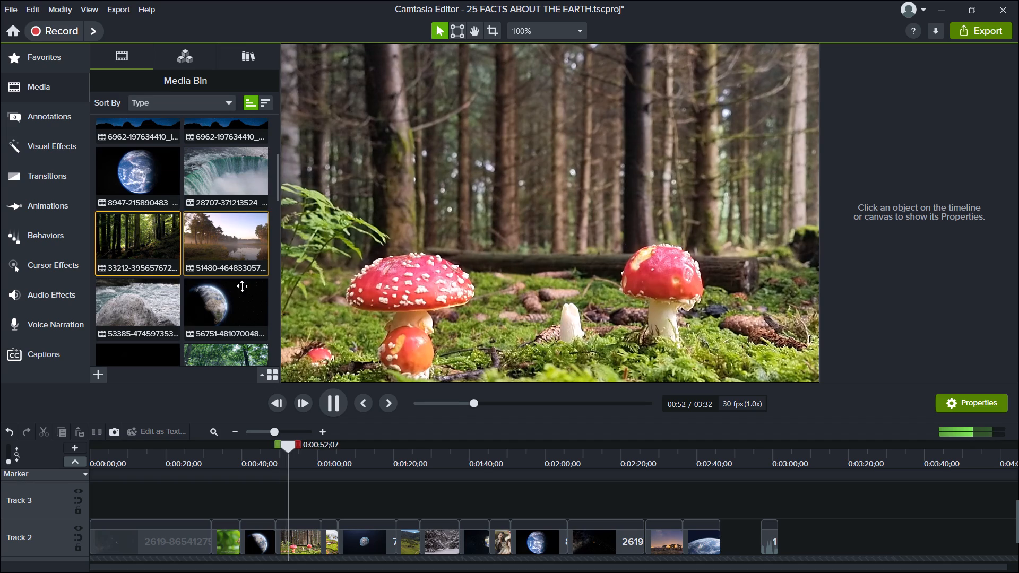
scroll(244, 314, down, 3)
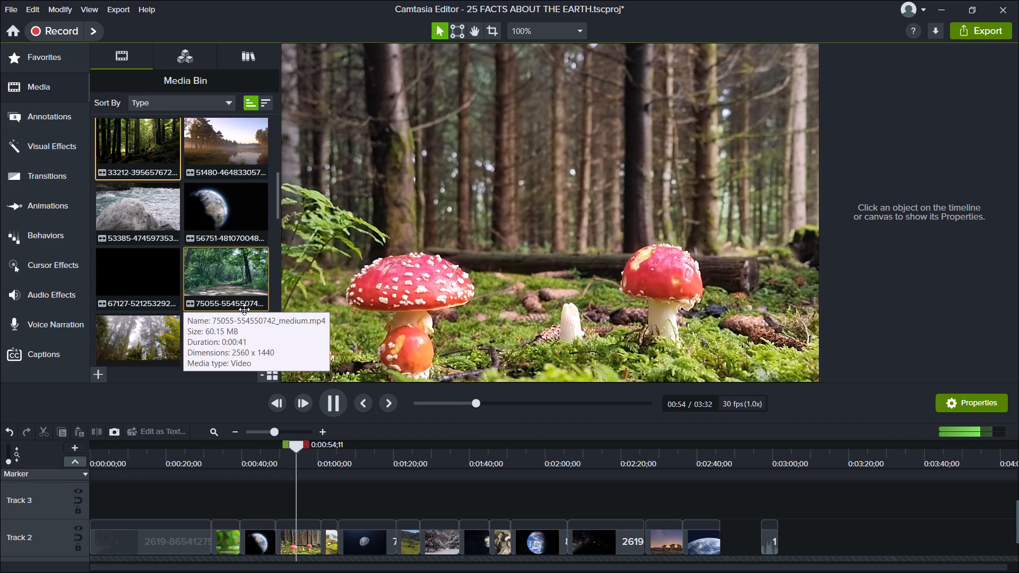
Delete the mushroom clip's section from 0:00:52;19 to 0:01:00;27 on Track 2, leaving a gap instead of closing it.
click(292, 444)
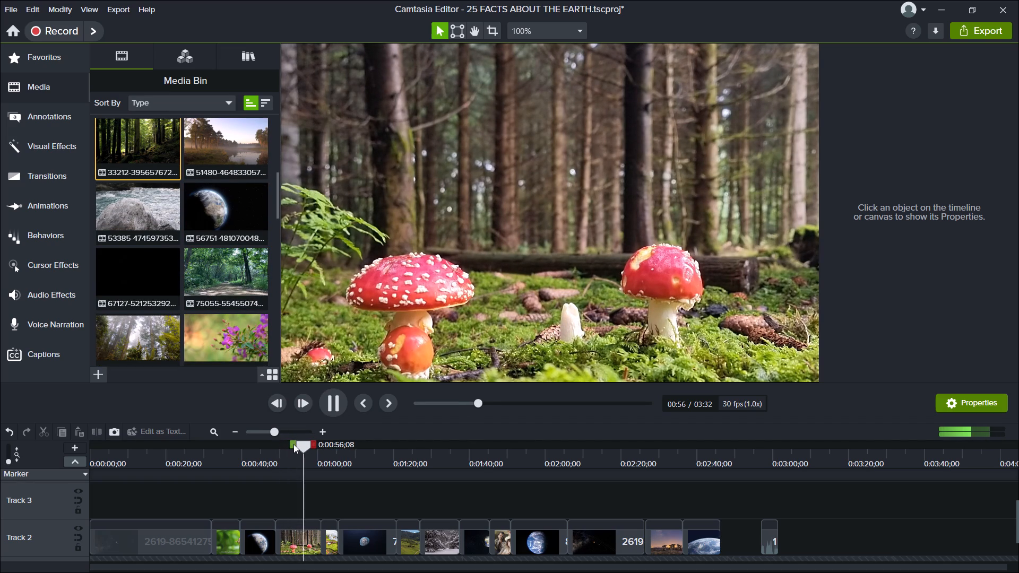
drag(293, 444, 279, 440)
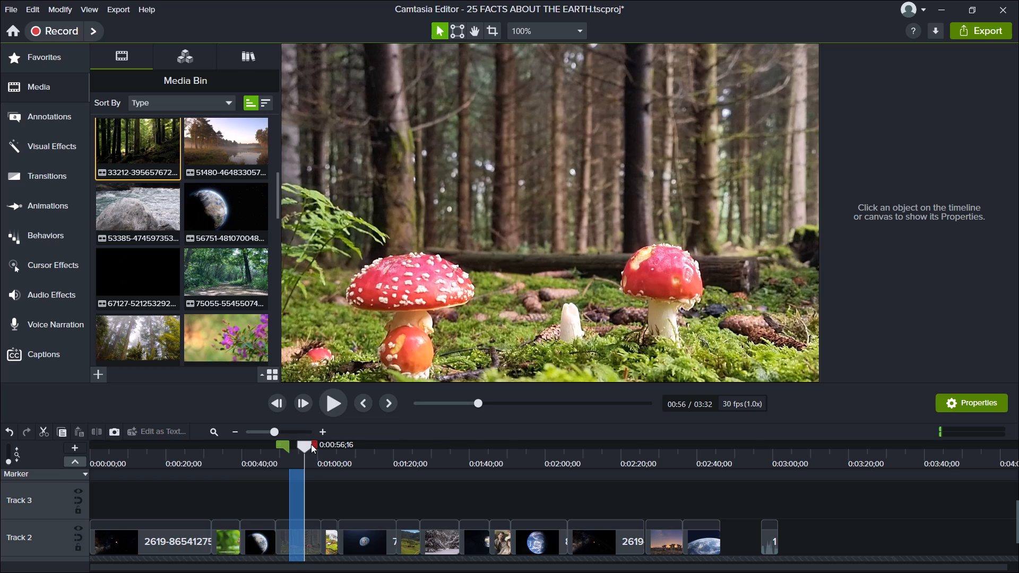
drag(312, 443, 323, 448)
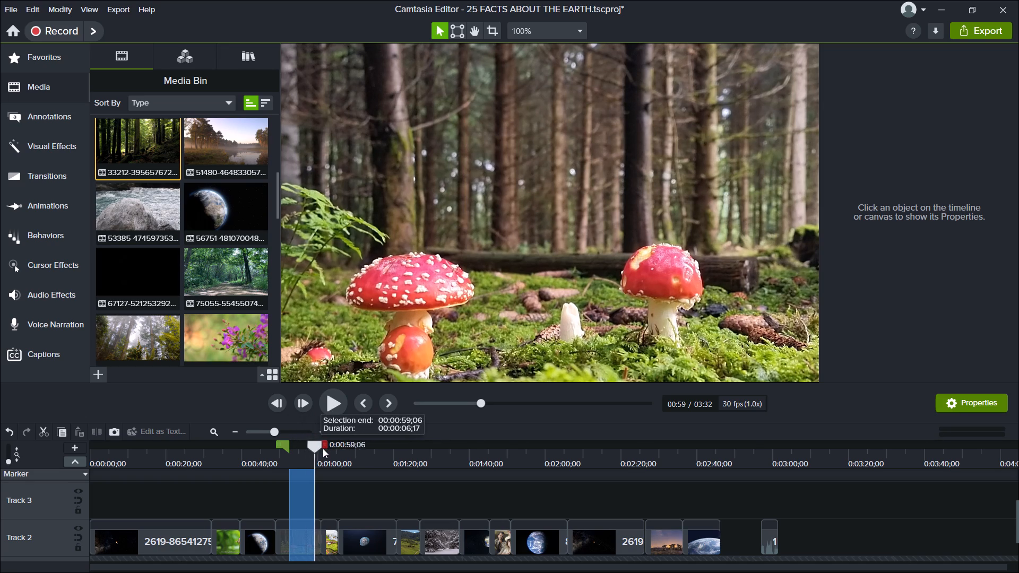
drag(323, 448, 322, 449)
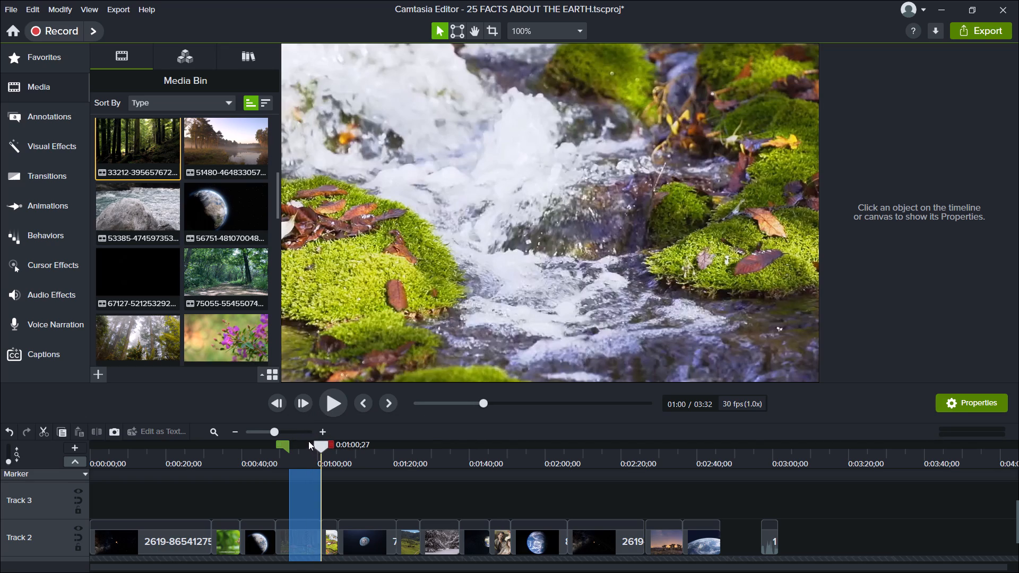
click(46, 433)
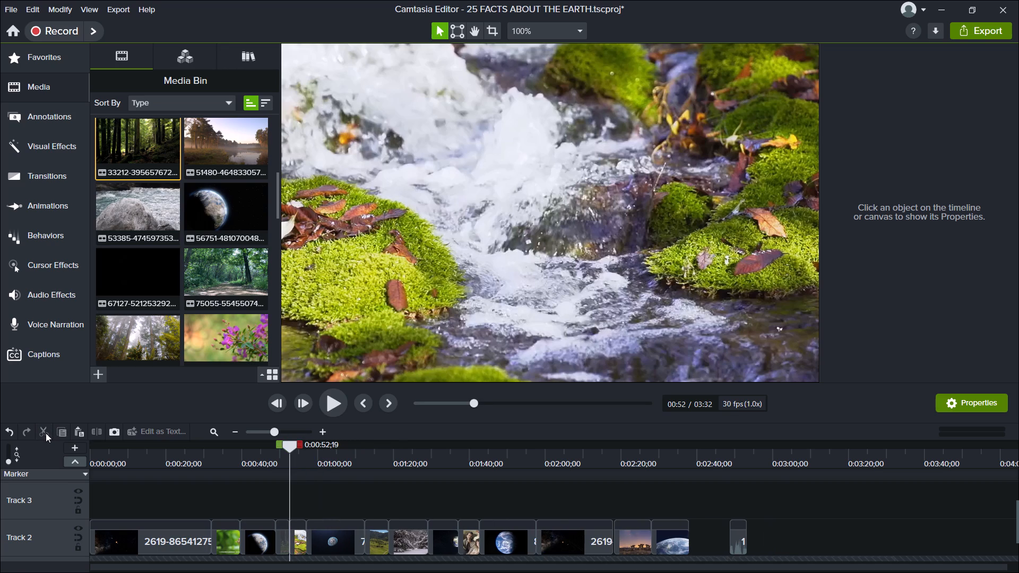
click(14, 428)
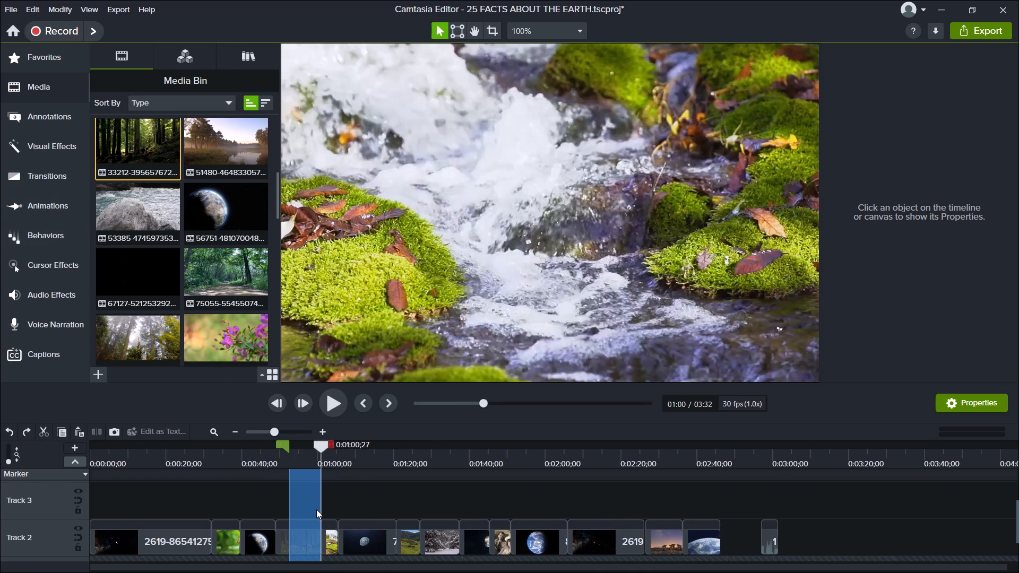
key(BackSpace)
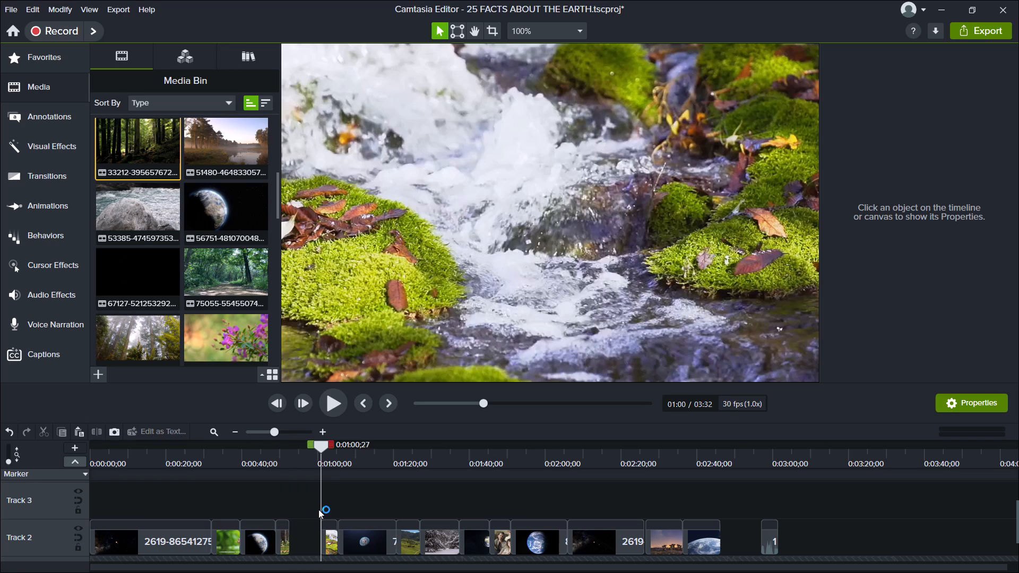
click(280, 496)
click(266, 492)
drag(319, 446, 277, 462)
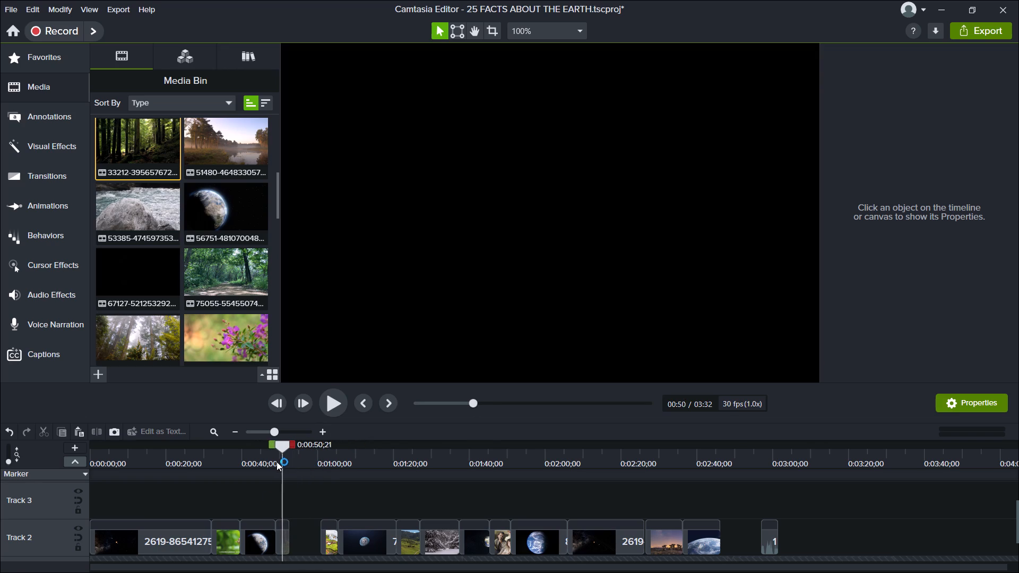
drag(277, 462, 277, 457)
key(Left)
key(space)
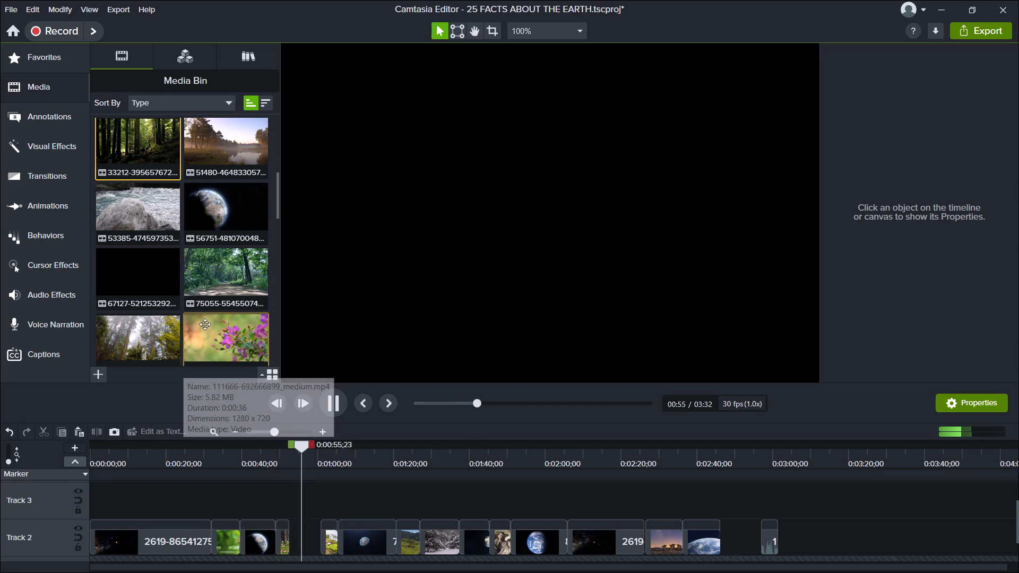
scroll(206, 315, up, 2)
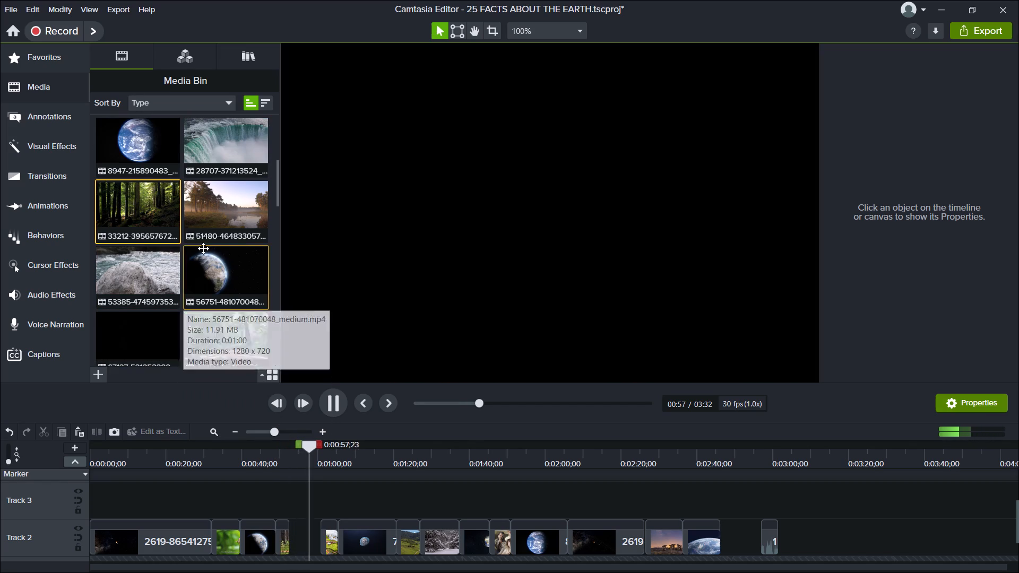
click(143, 213)
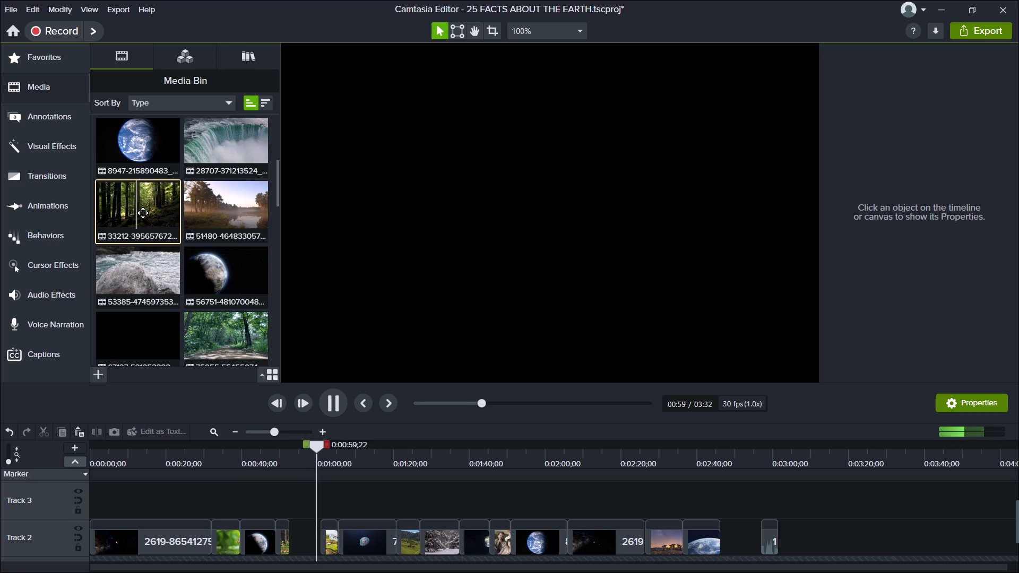
drag(147, 209, 287, 516)
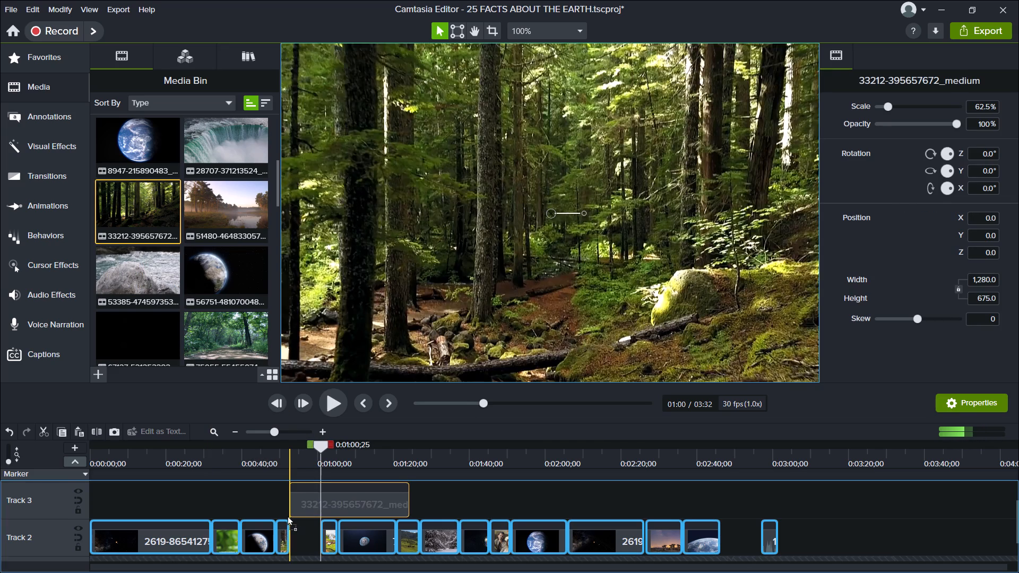
drag(287, 516, 288, 515)
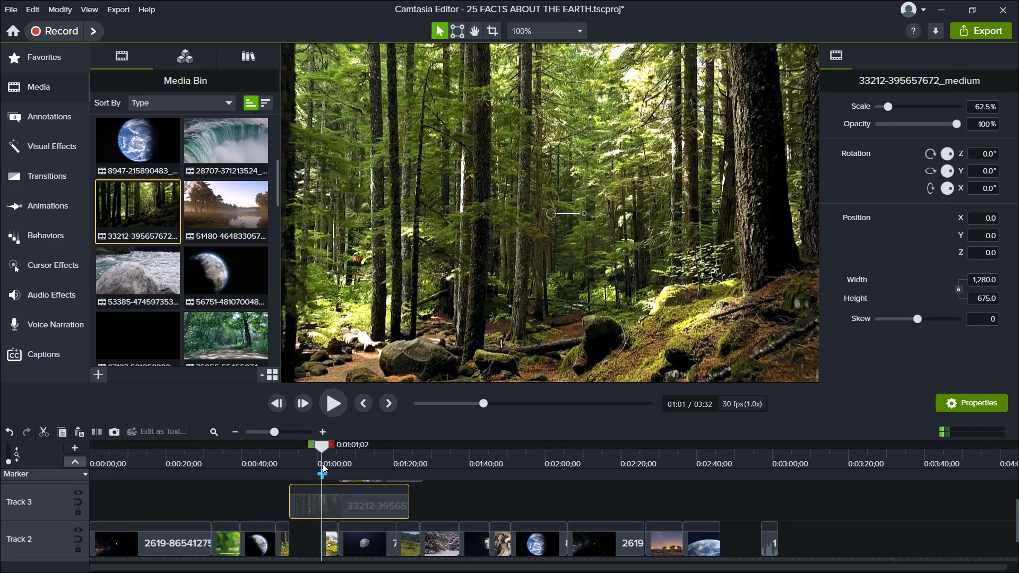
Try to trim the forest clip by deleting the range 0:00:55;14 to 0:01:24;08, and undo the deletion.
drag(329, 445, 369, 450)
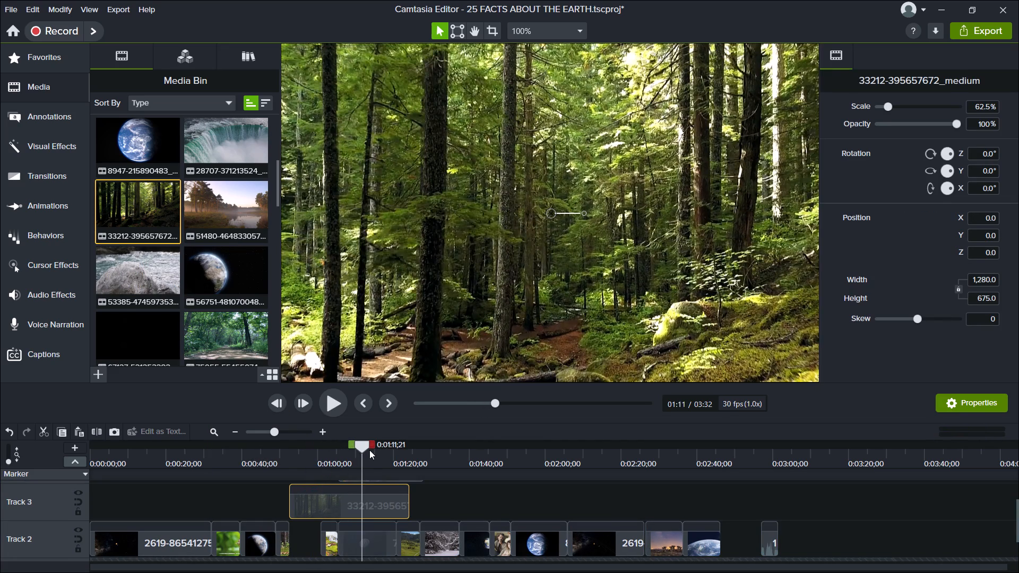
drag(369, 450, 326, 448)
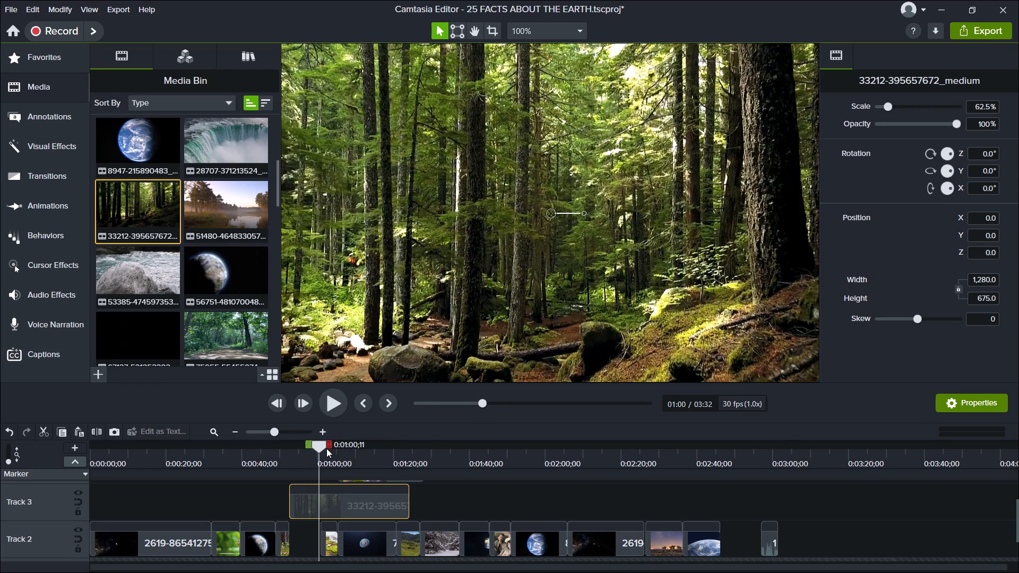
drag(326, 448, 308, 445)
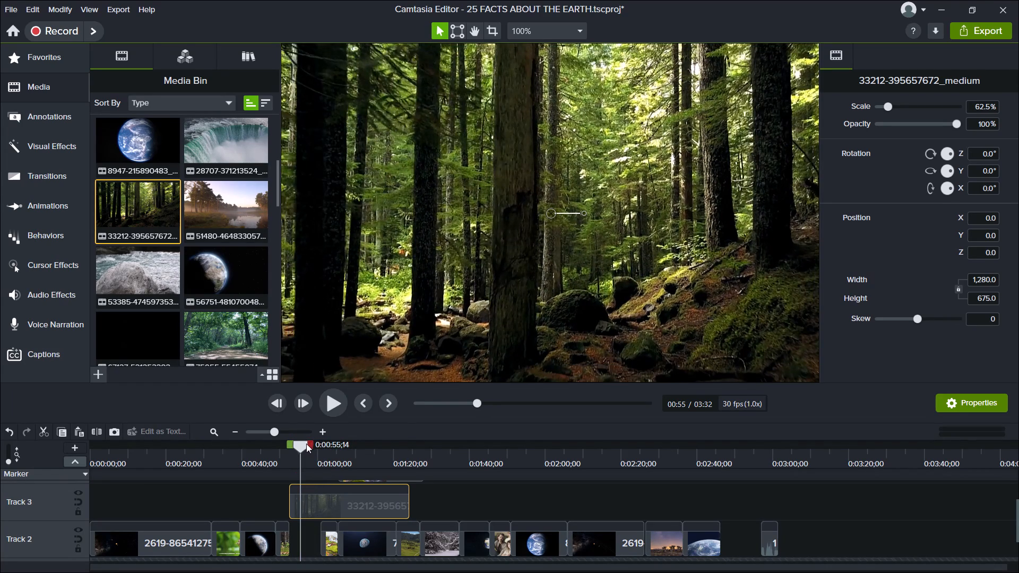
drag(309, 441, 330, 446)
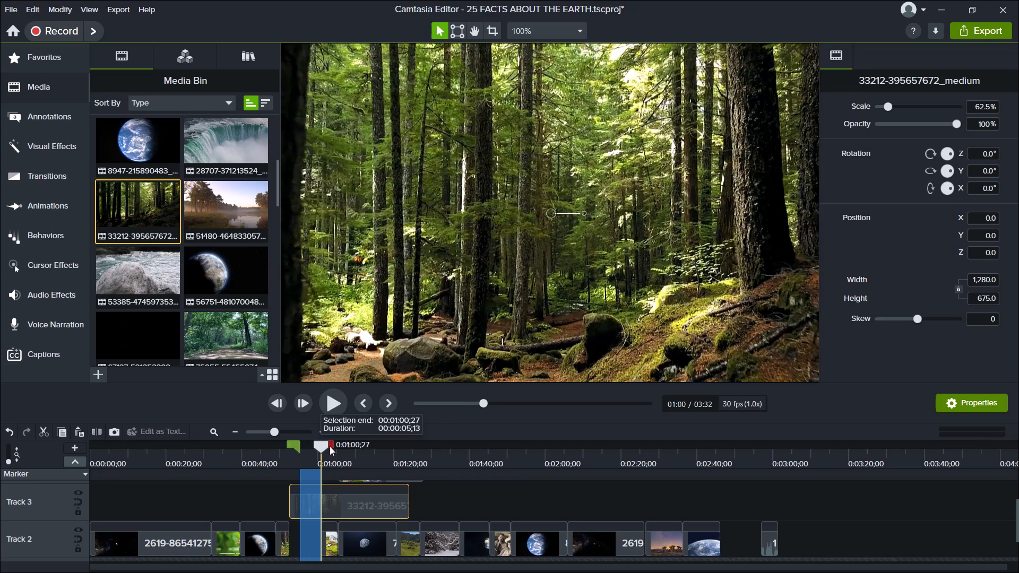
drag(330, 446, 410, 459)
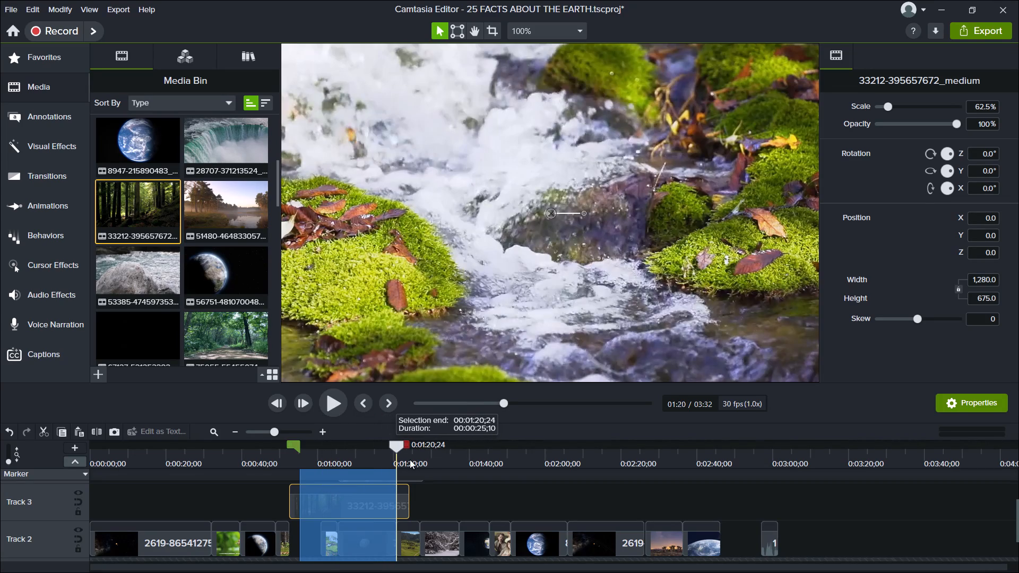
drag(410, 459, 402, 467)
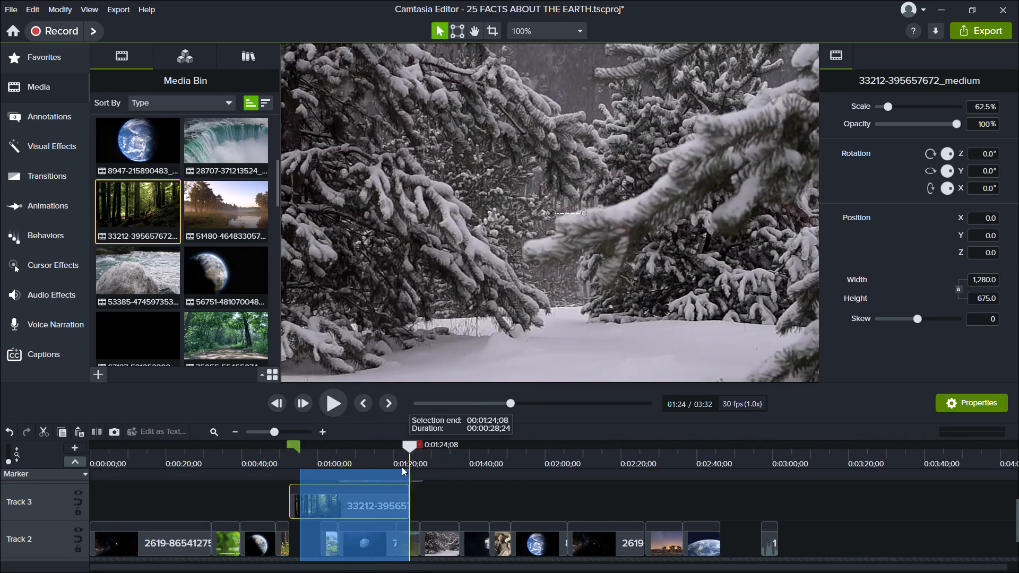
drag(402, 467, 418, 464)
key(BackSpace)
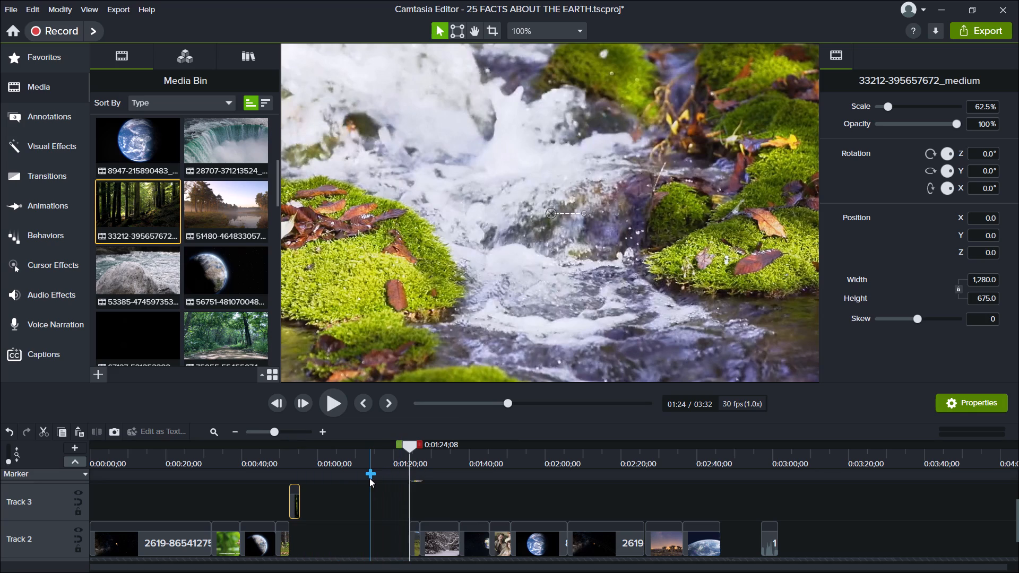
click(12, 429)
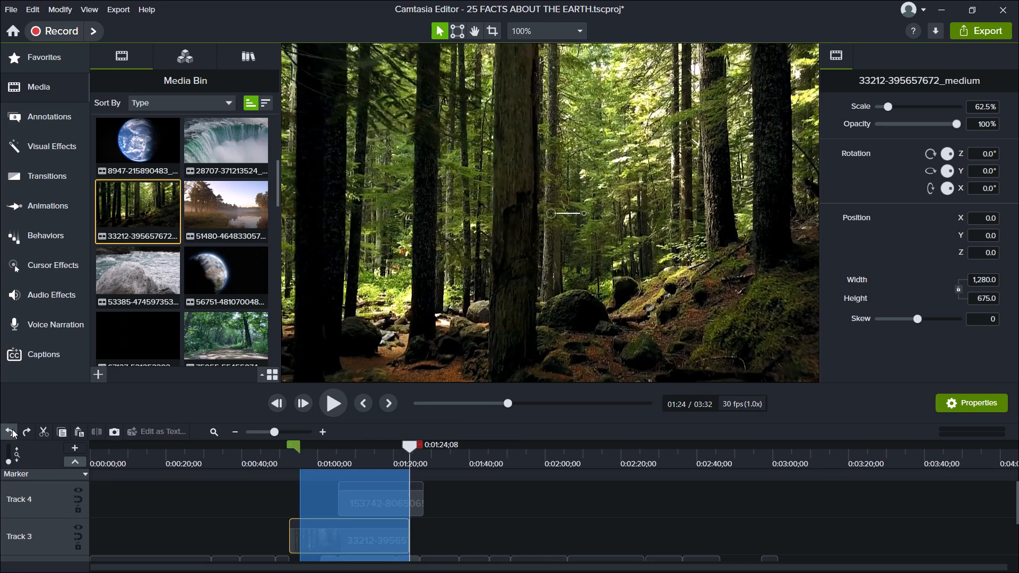
Collapse the selected time range and play the forest clip from 0:00:54;22 to find where to cut it.
scroll(175, 492, down, 1)
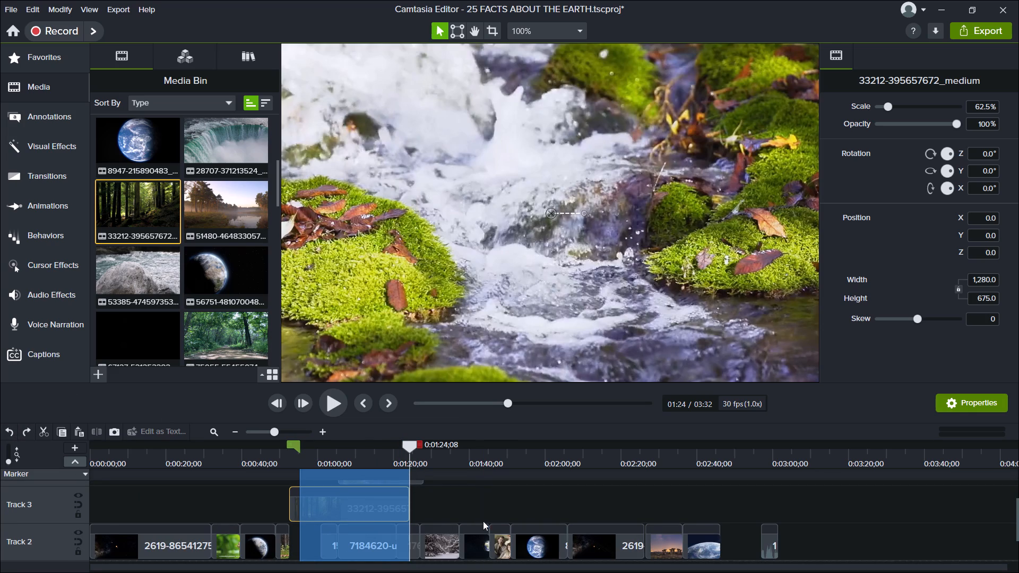
click(446, 509)
click(269, 502)
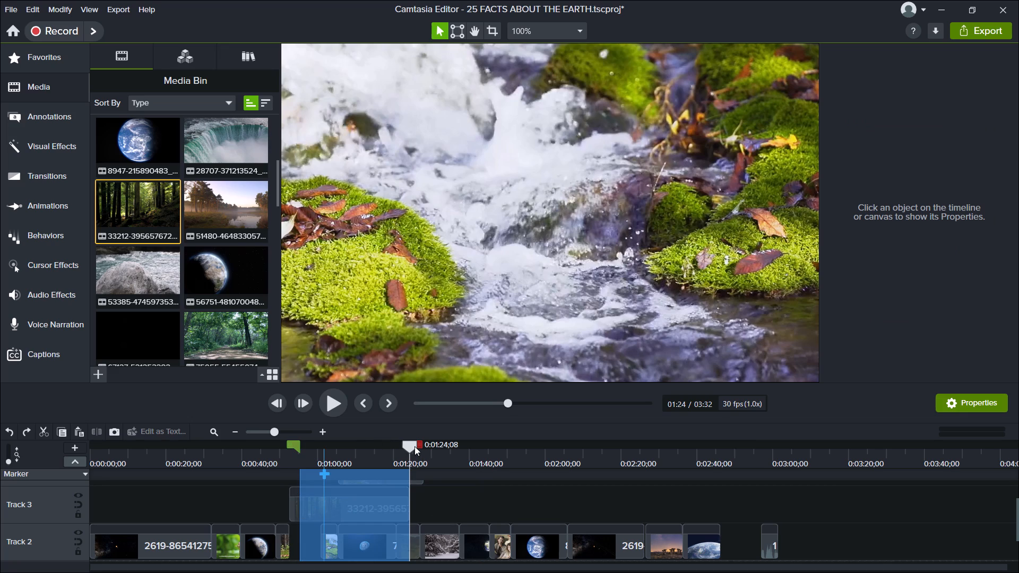
drag(412, 442, 325, 443)
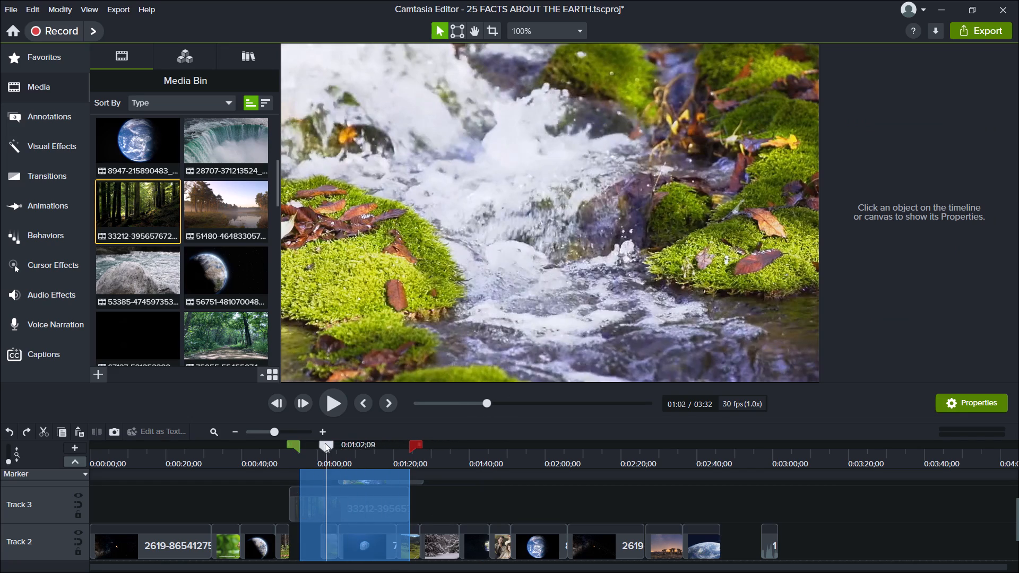
drag(325, 443, 300, 436)
drag(410, 444, 338, 442)
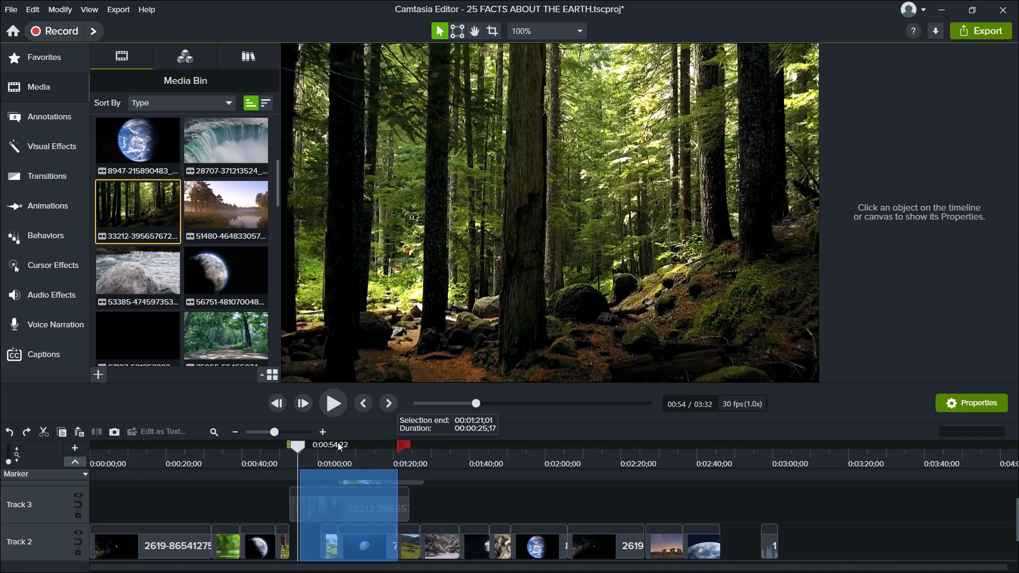
drag(338, 442, 295, 438)
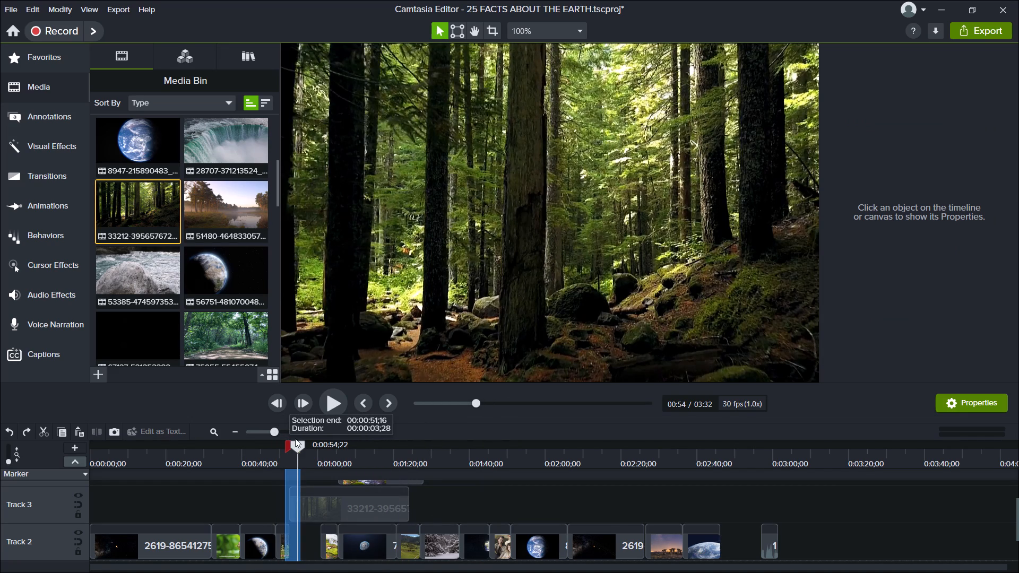
drag(295, 438, 304, 437)
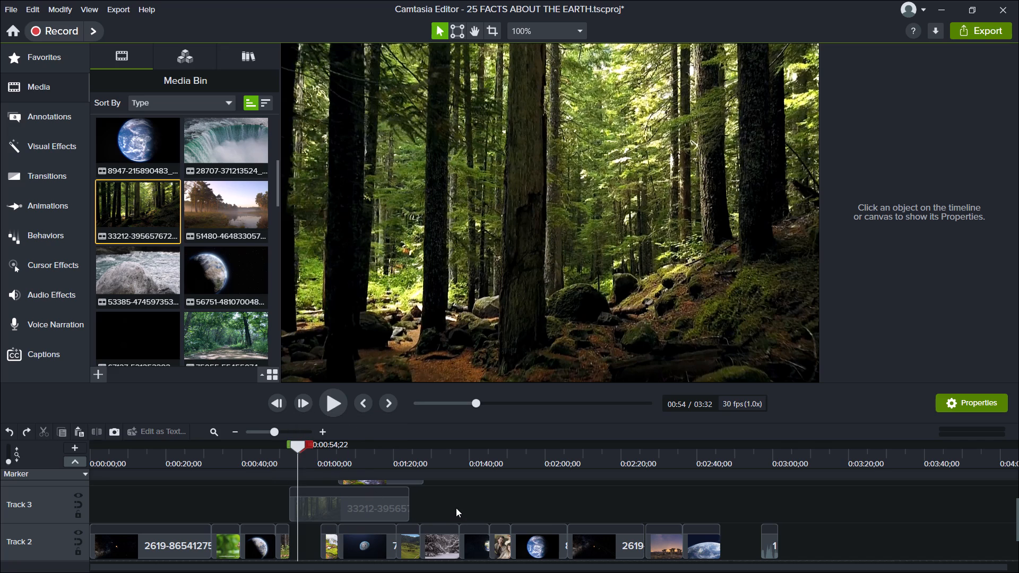
click(455, 505)
click(329, 405)
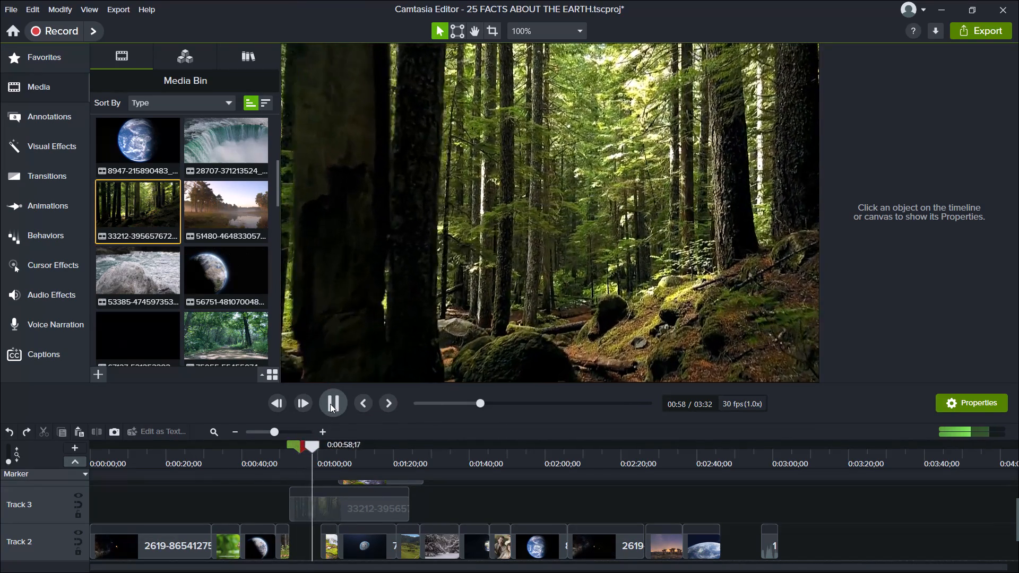
Delete the forest clip's section on Track 3 from about 0:00:58 to 0:01:01, leaving a gap.
click(316, 497)
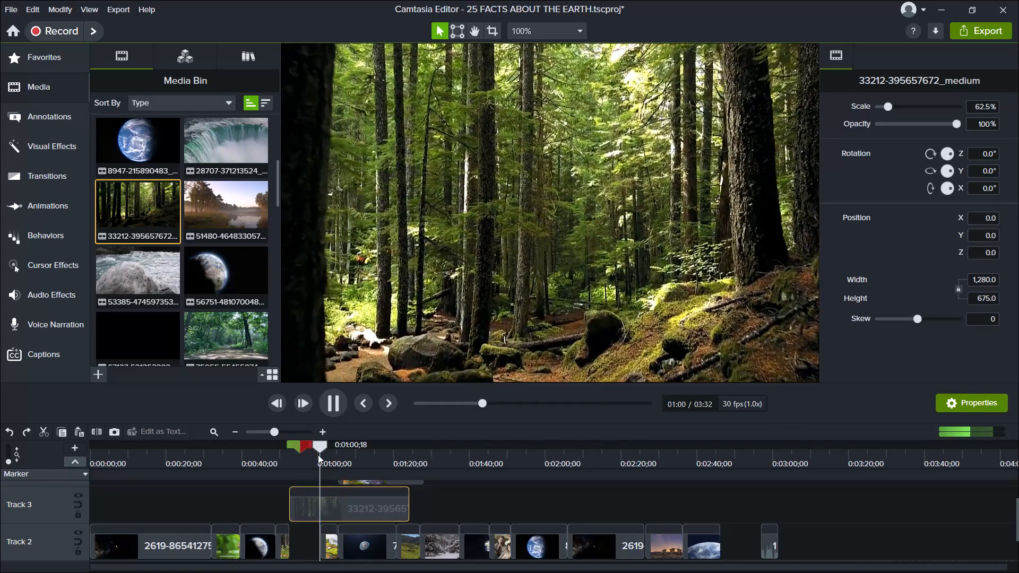
drag(310, 445, 336, 450)
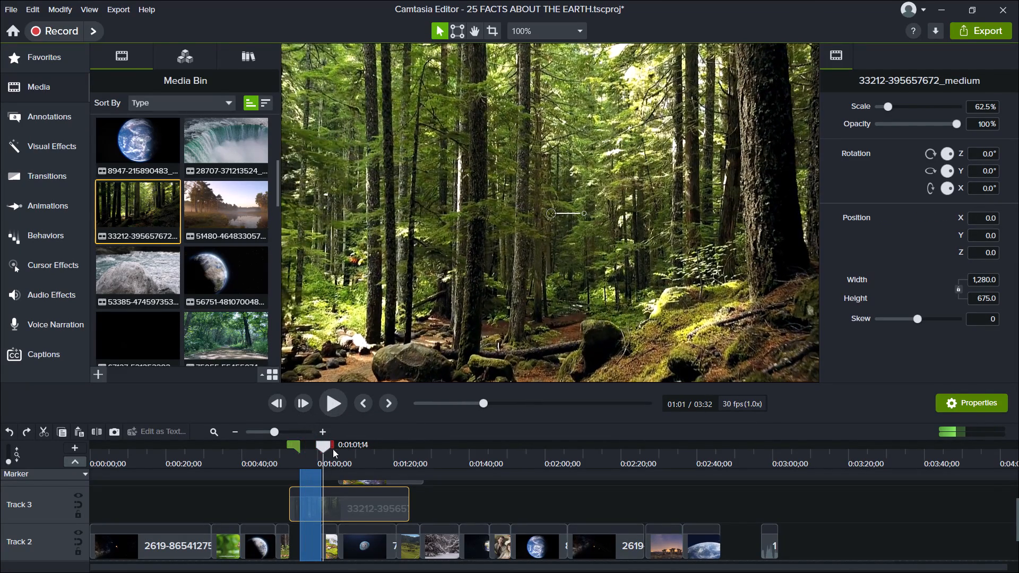
drag(295, 440, 308, 444)
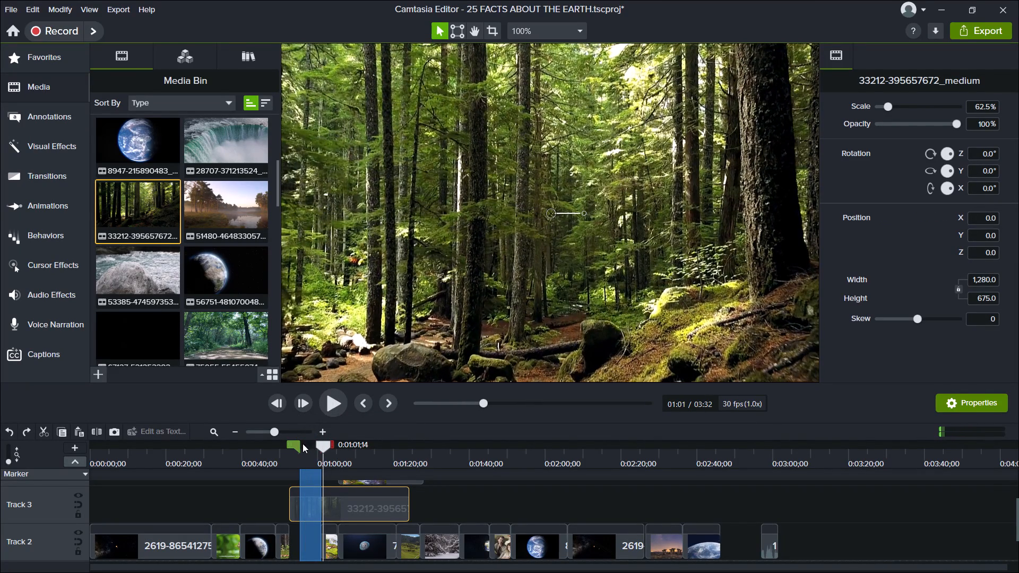
drag(297, 444, 307, 452)
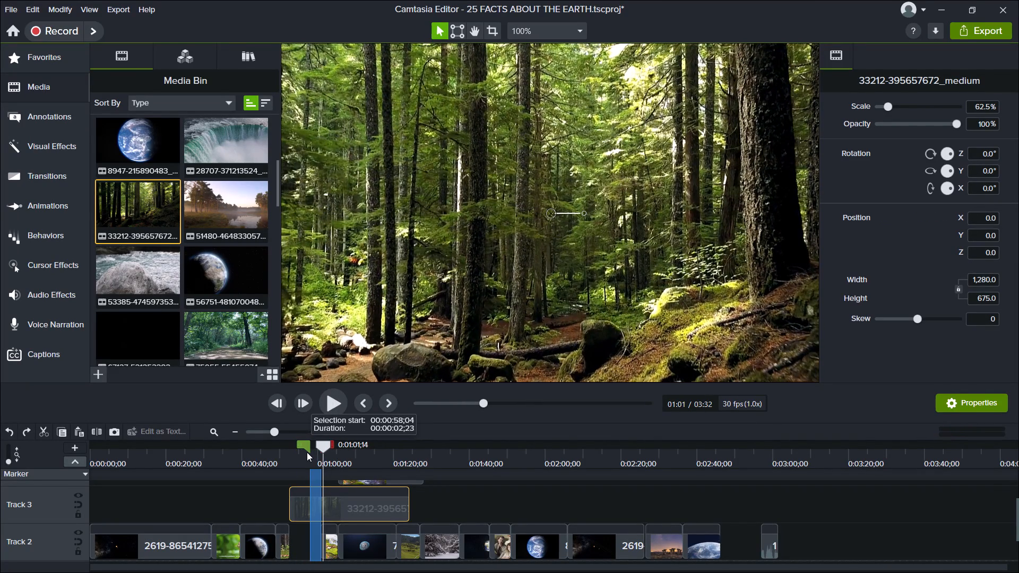
drag(307, 452, 305, 452)
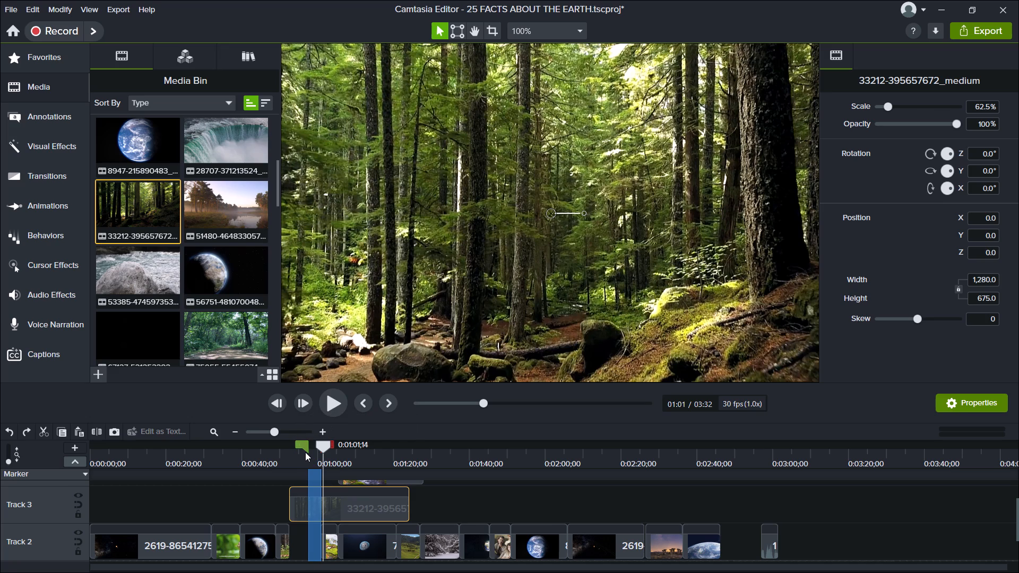
key(BackSpace)
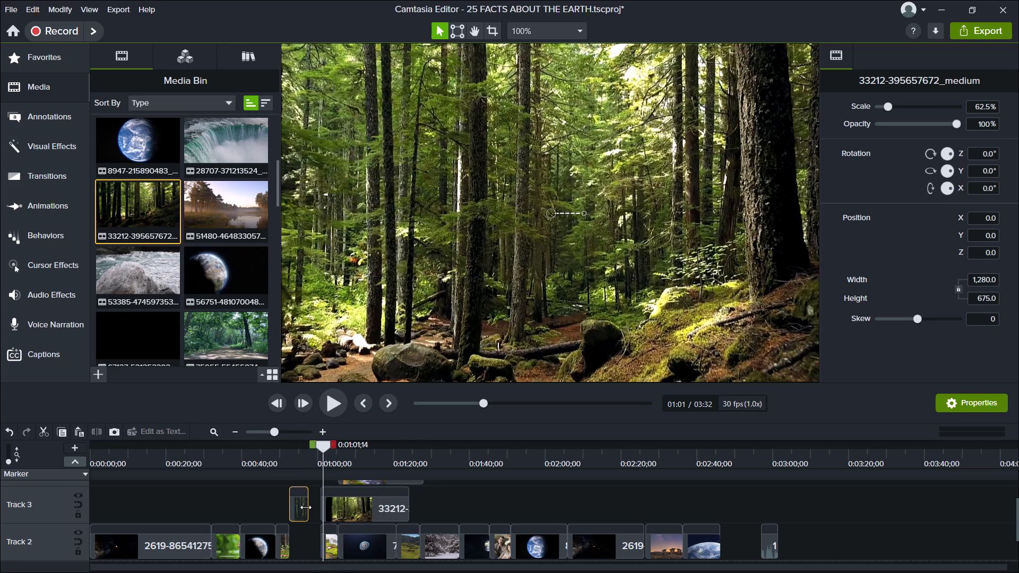
Move the short first piece of the forest clip down to Track 2, directly after the mushroom clip.
drag(299, 511, 297, 545)
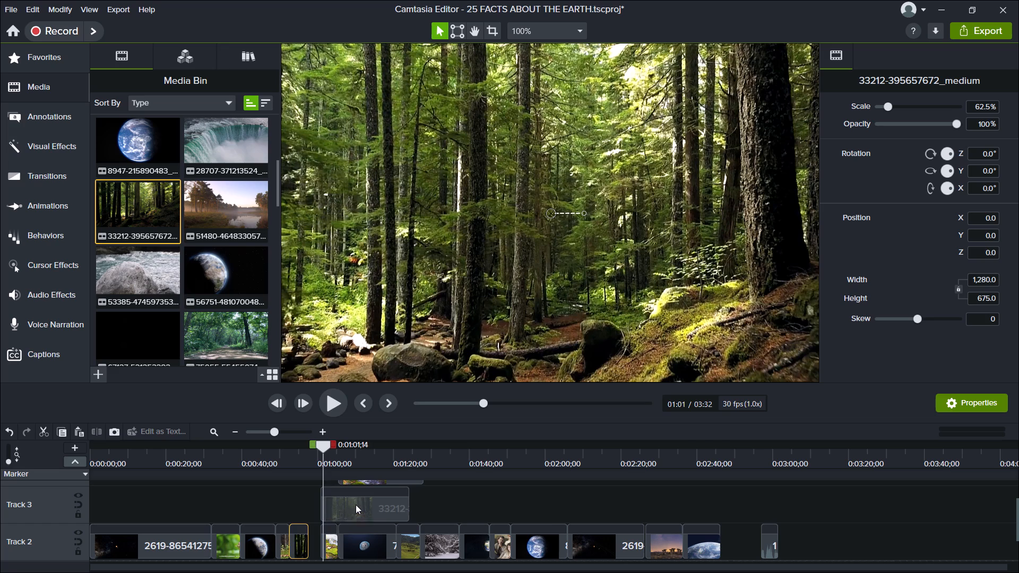
Delete the remaining piece of the forest clip from Track 3.
click(356, 505)
key(BackSpace)
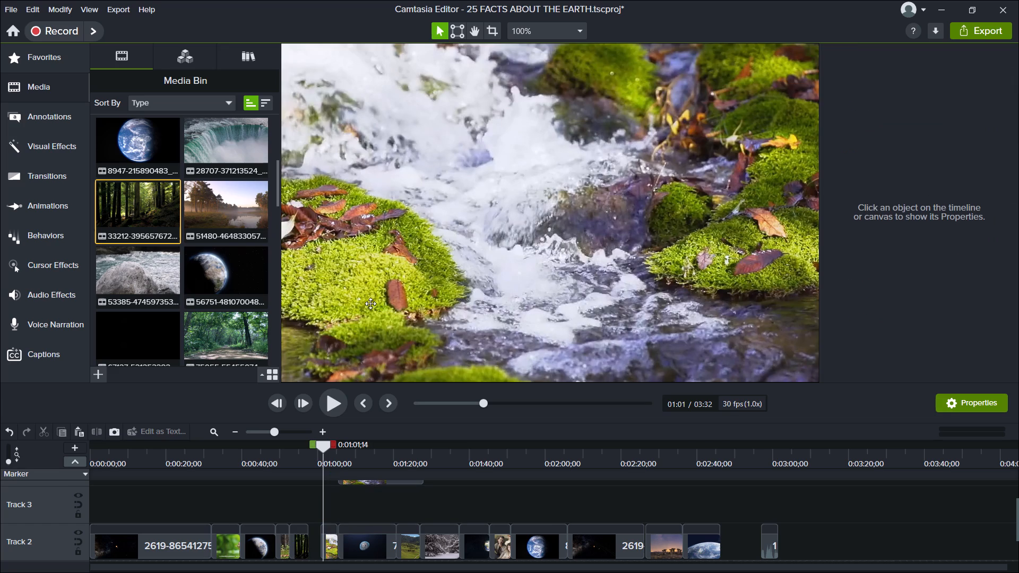
click(292, 505)
Play the timeline through the gap after the forest clip while browsing the Media Bin videos for a suitable filler.
drag(326, 445, 311, 458)
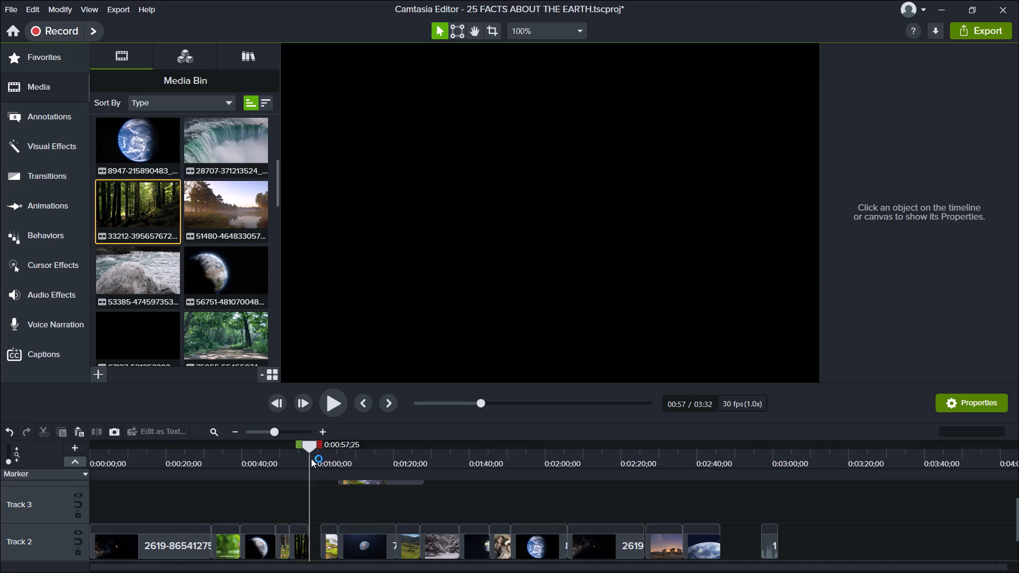
drag(311, 458, 295, 459)
click(335, 404)
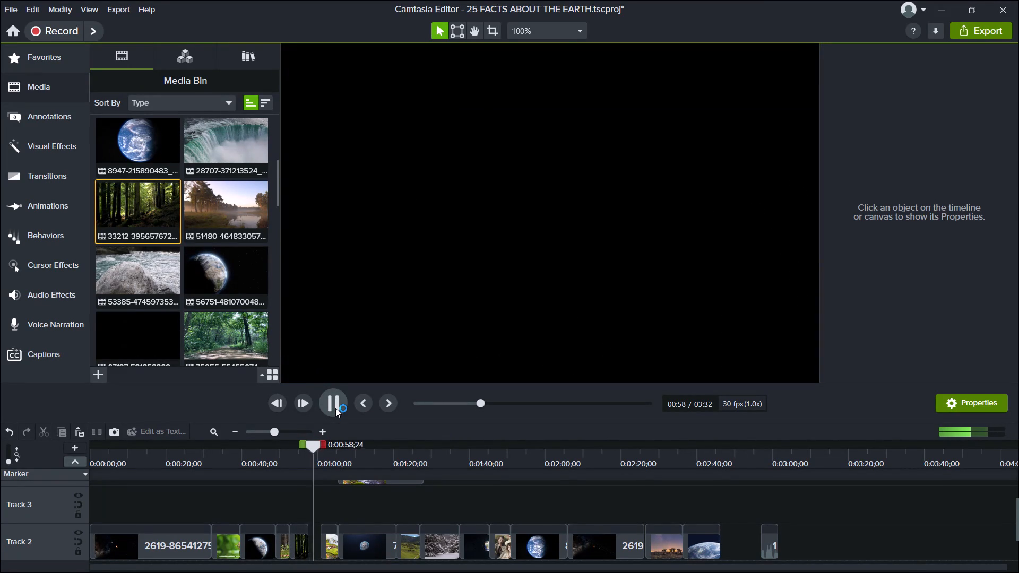
scroll(256, 327, down, 2)
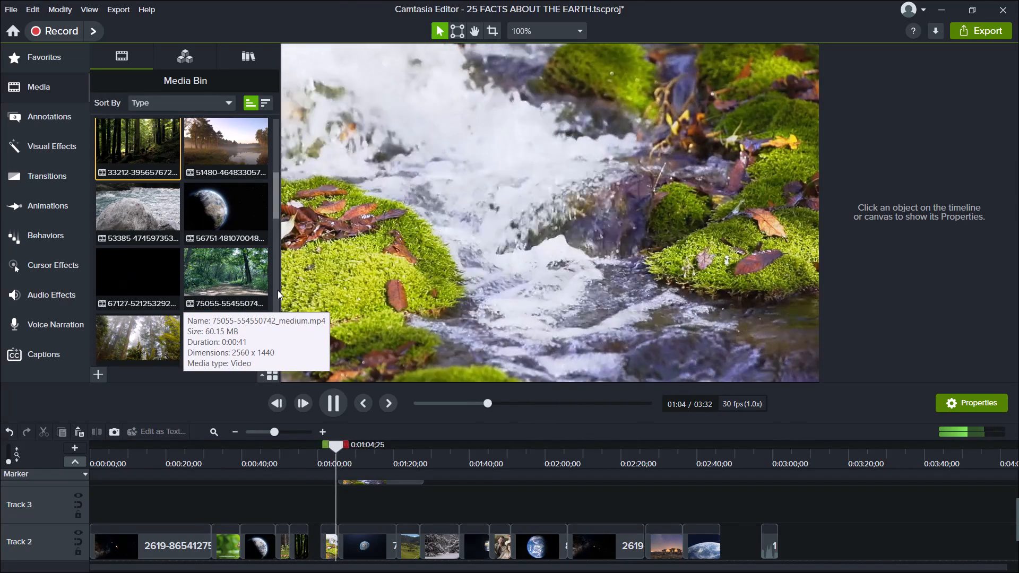
scroll(239, 291, down, 1)
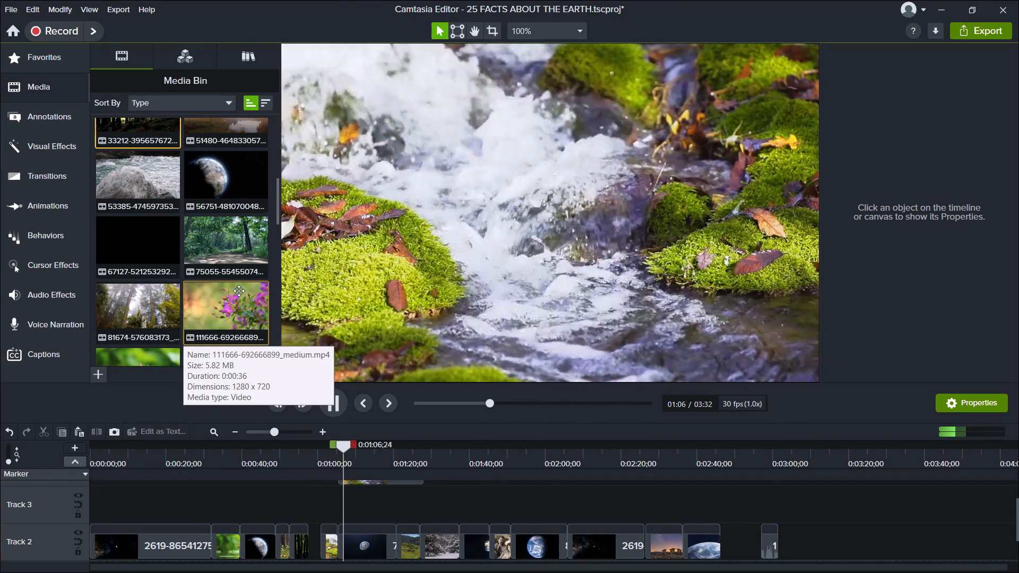
scroll(239, 291, down, 6)
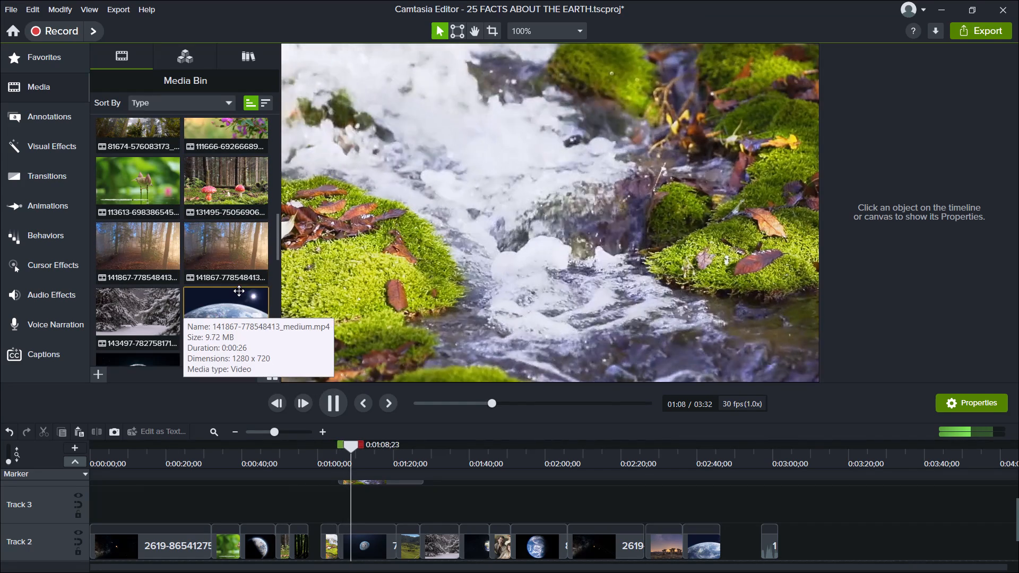
scroll(239, 291, down, 2)
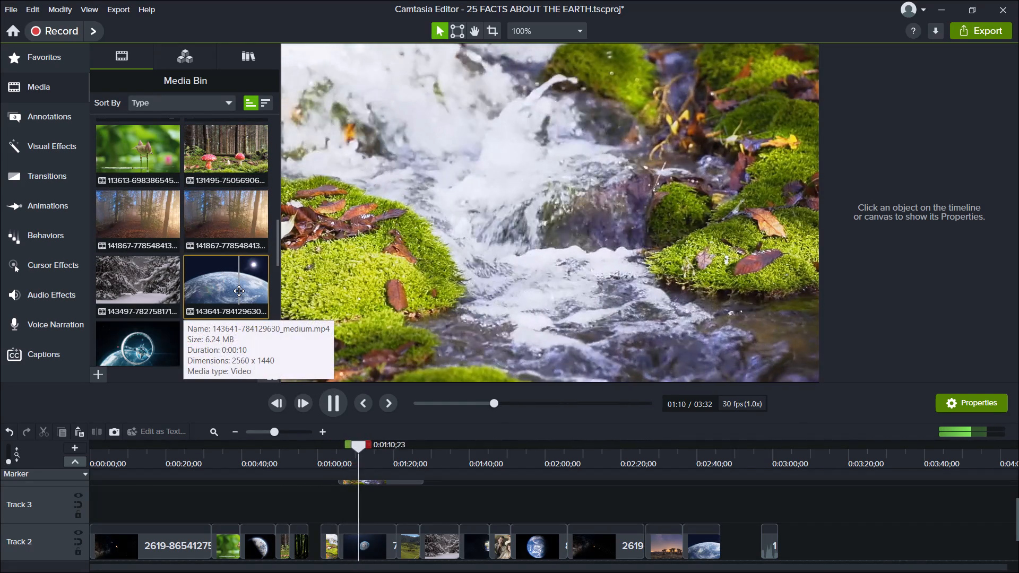
click(408, 480)
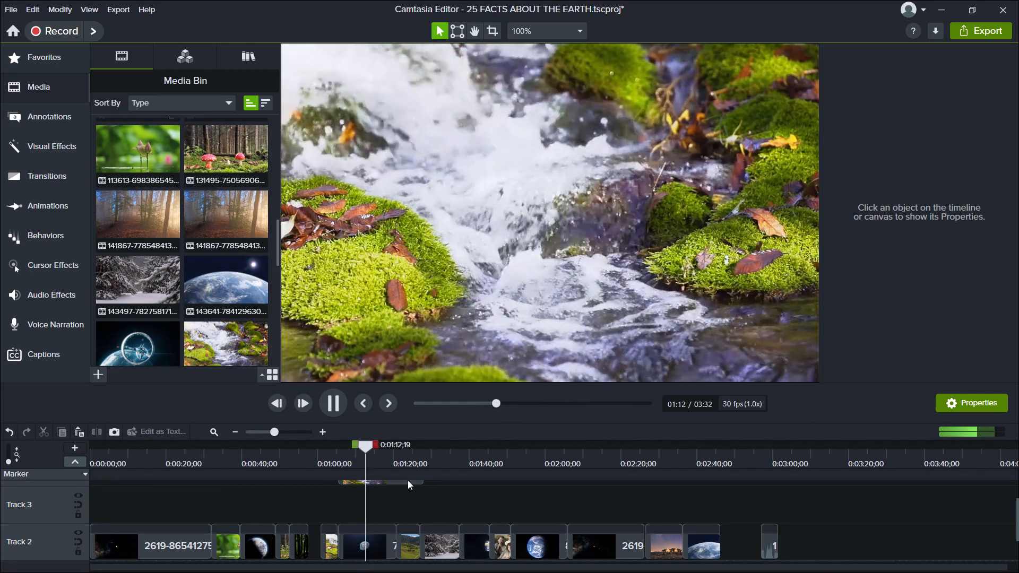
scroll(392, 491, up, 1)
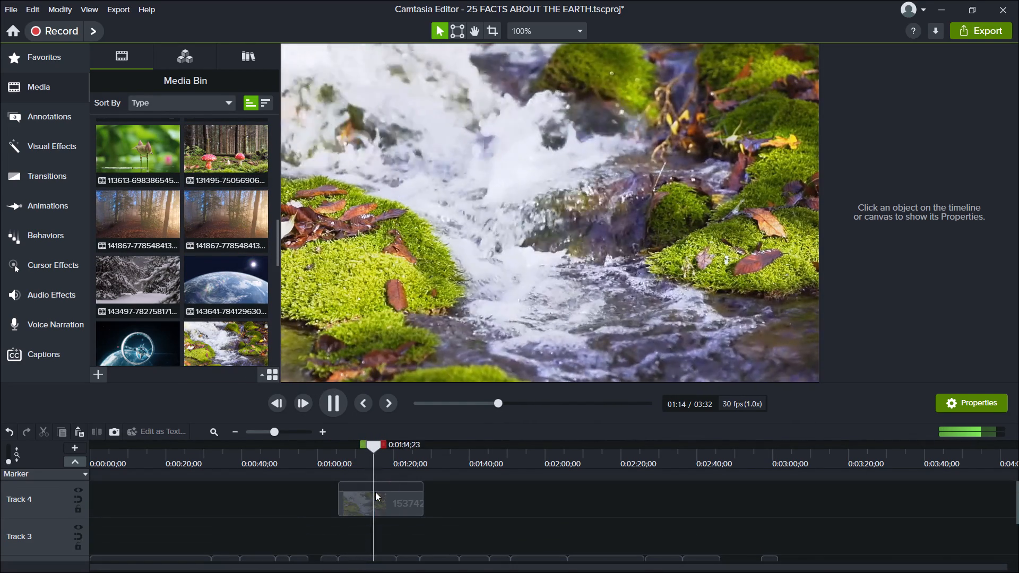
click(334, 502)
click(355, 498)
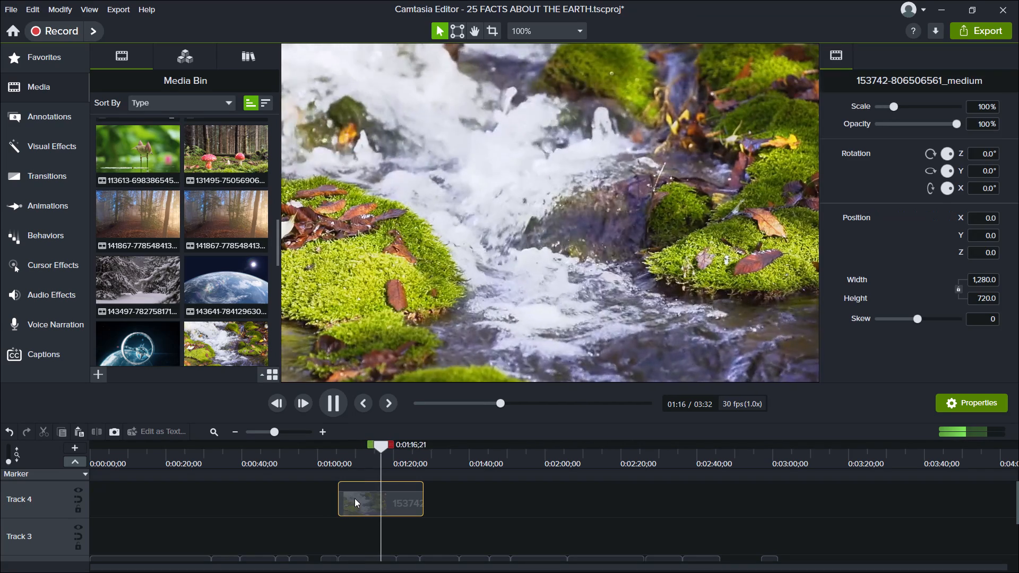
key(BackSpace)
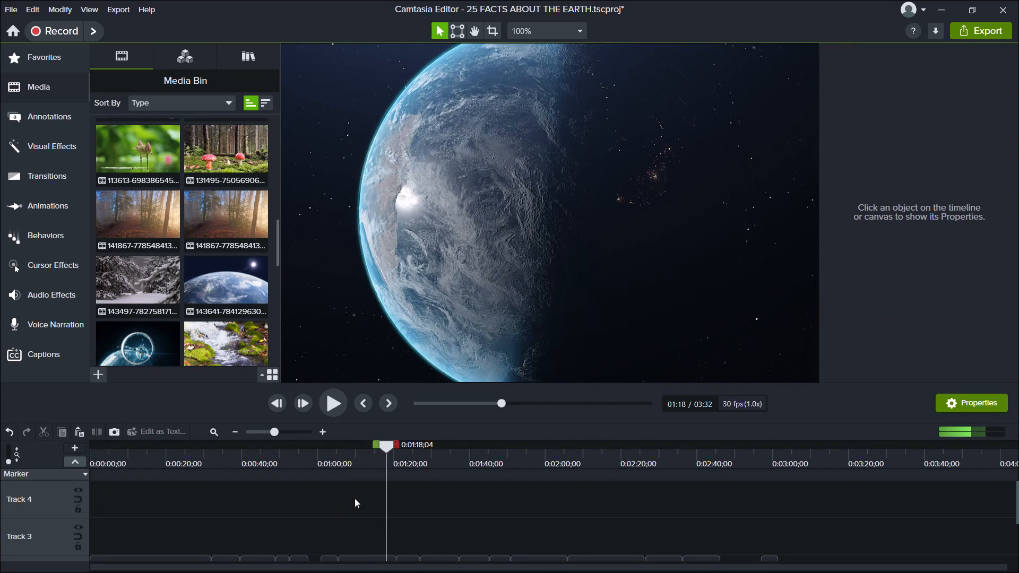
Browse all the Media Bin videos for a clip to fill the remaining gap on Track 2 after the forest clip.
scroll(322, 485, down, 1)
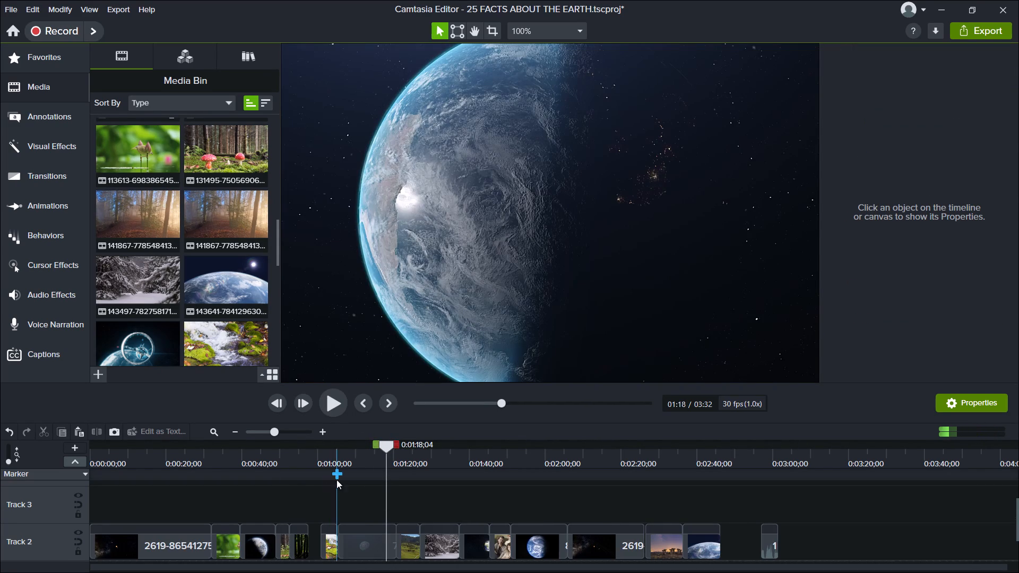
scroll(338, 481, down, 1)
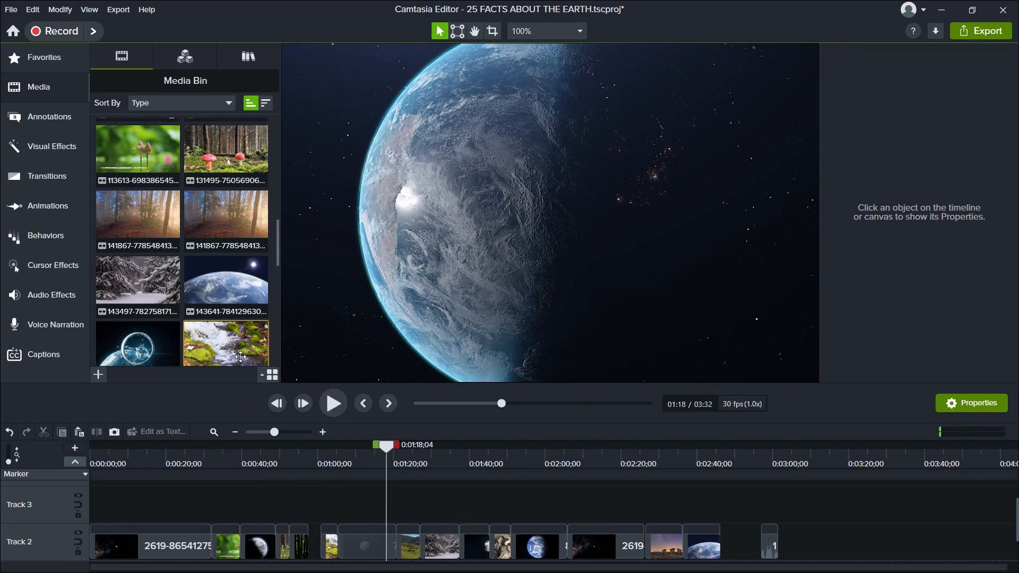
scroll(235, 350, down, 1)
scroll(183, 337, down, 3)
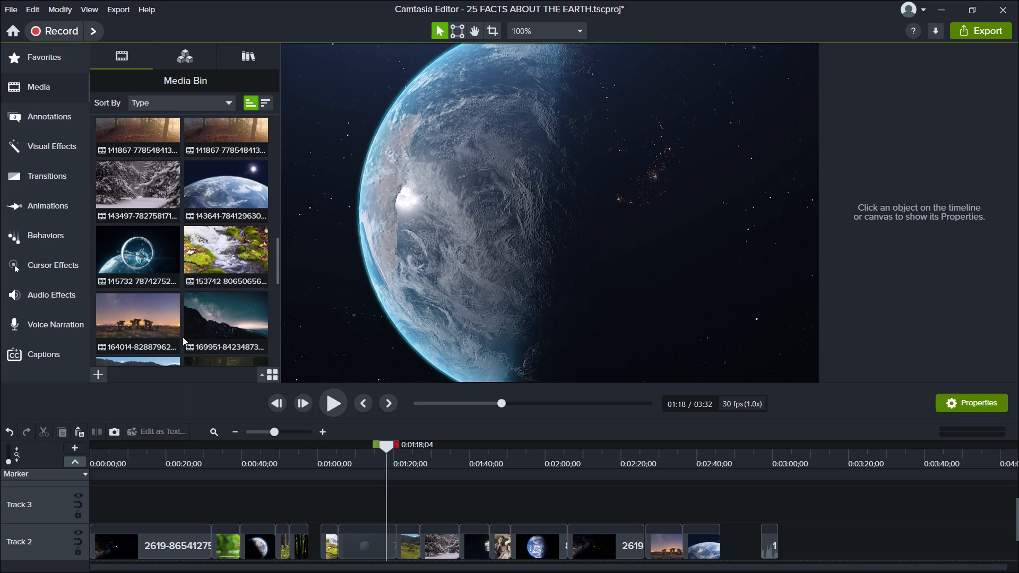
scroll(183, 337, down, 6)
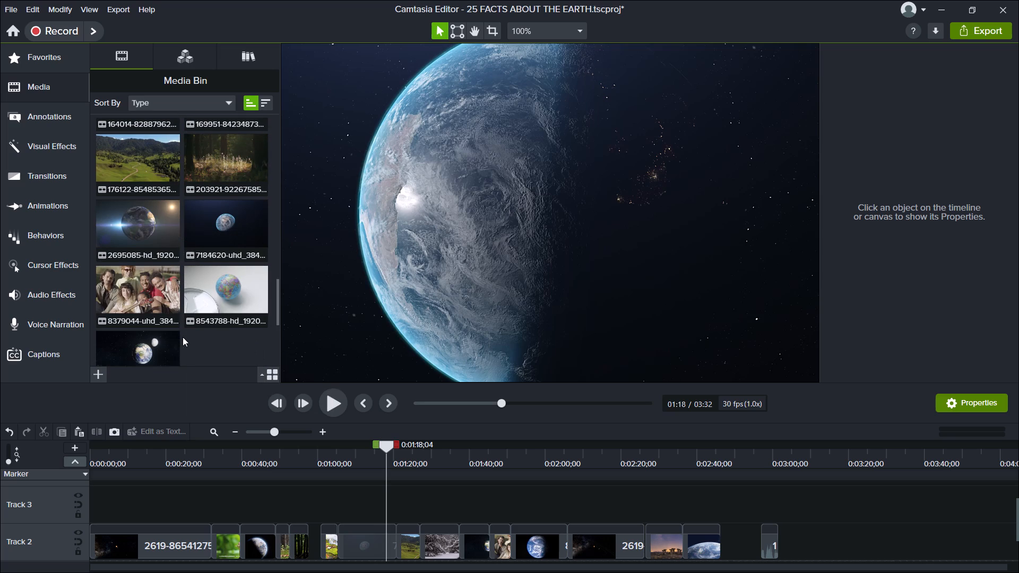
scroll(183, 337, down, 9)
scroll(183, 337, up, 3)
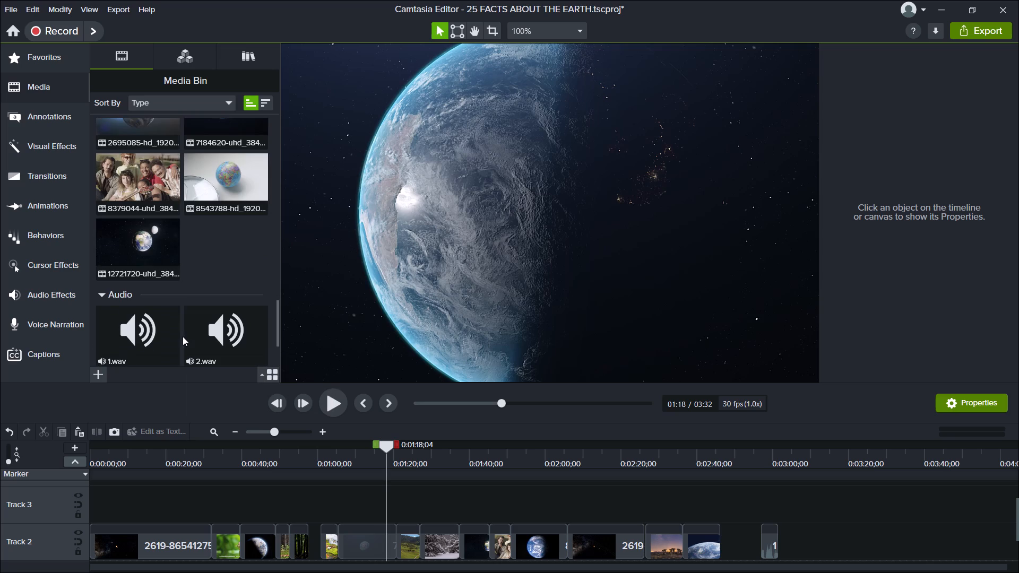
click(163, 195)
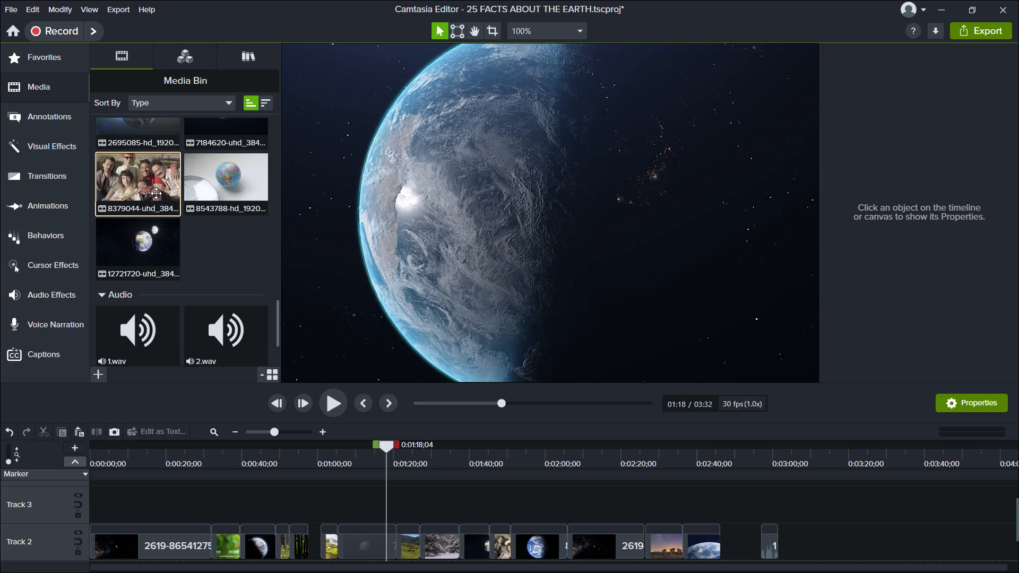
scroll(156, 194, up, 4)
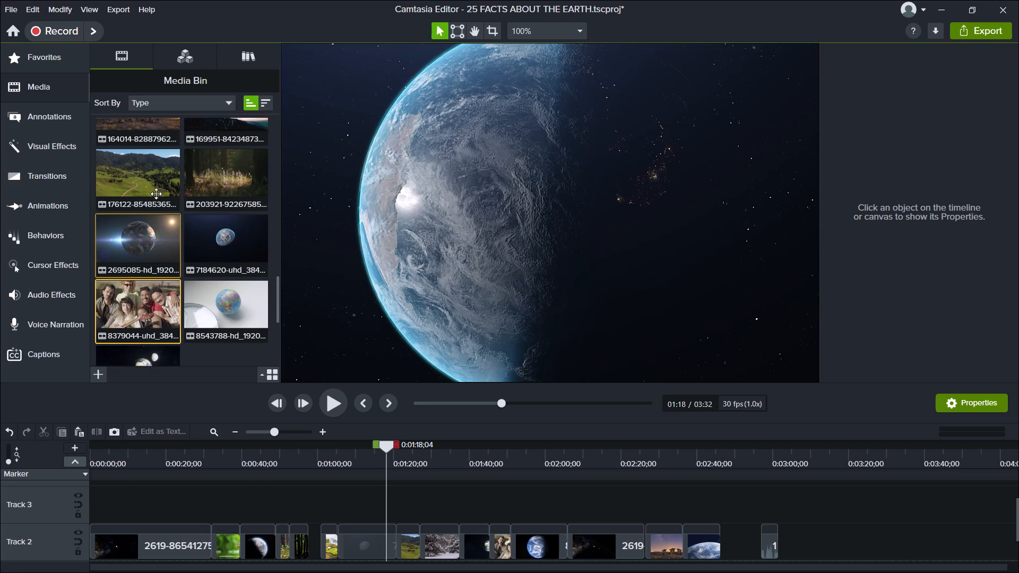
scroll(156, 194, up, 17)
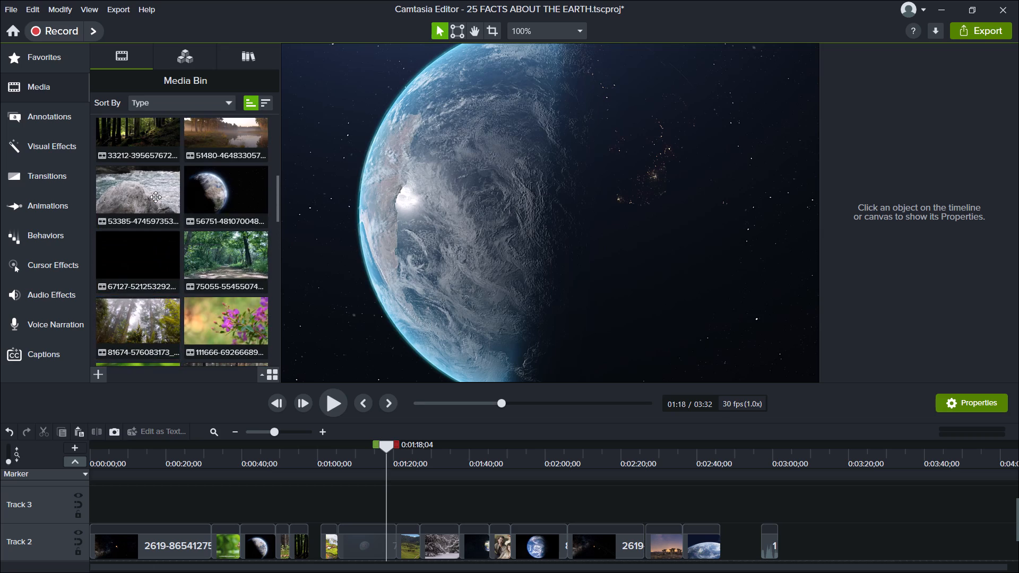
scroll(156, 197, up, 6)
scroll(156, 201, up, 15)
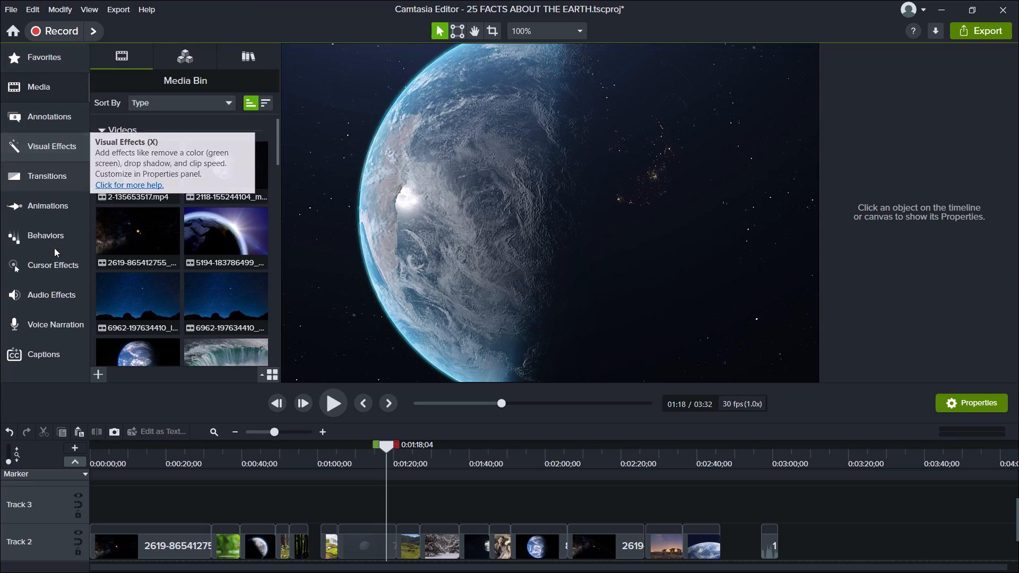
Start importing media and look through the 25 FACTS ABOUT THE EARTH folder and its parent folder for more footage.
scroll(46, 277, down, 1)
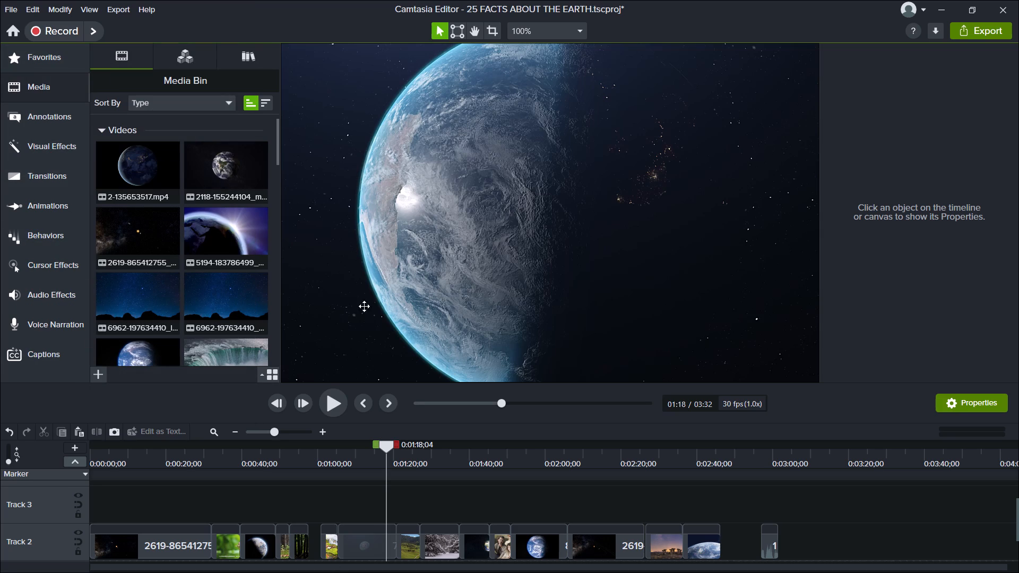
click(102, 371)
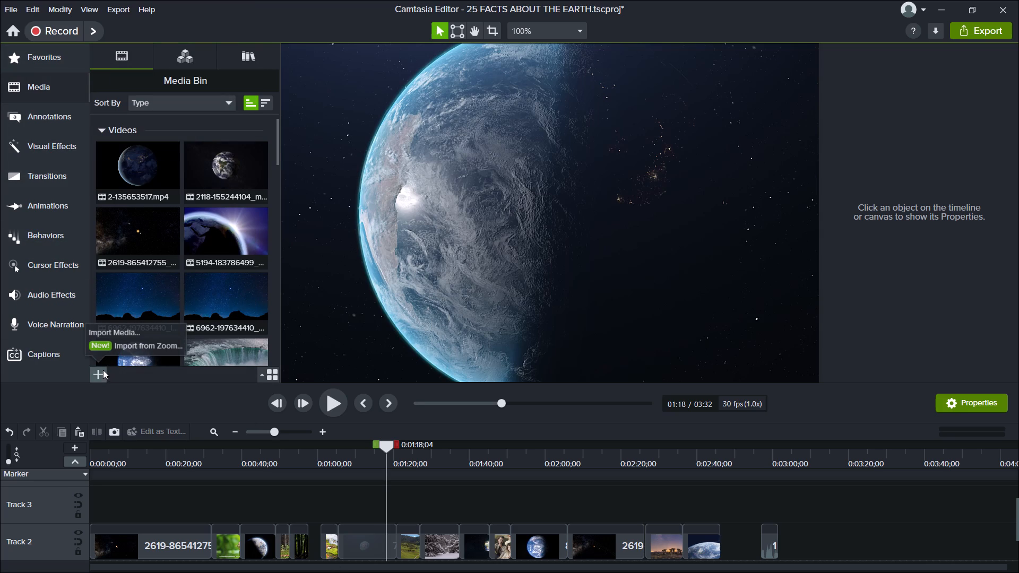
click(132, 334)
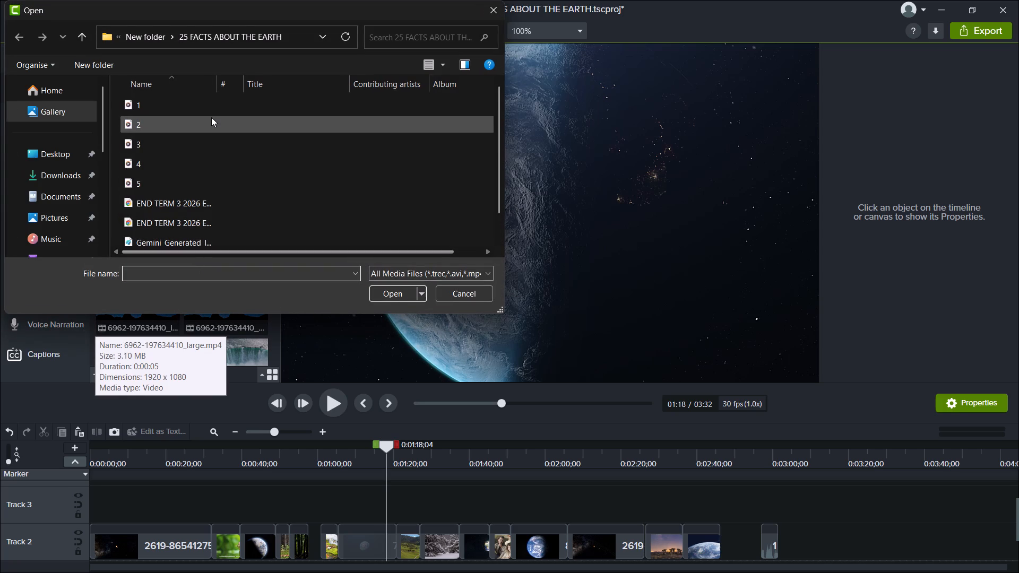
scroll(213, 122, up, 2)
scroll(213, 123, down, 2)
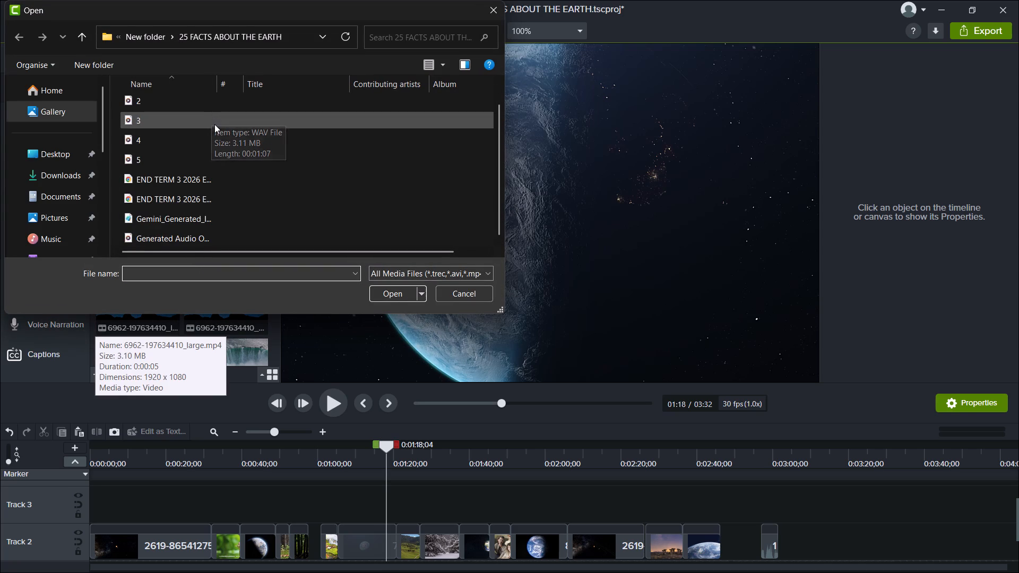
scroll(214, 124, down, 3)
scroll(214, 125, up, 4)
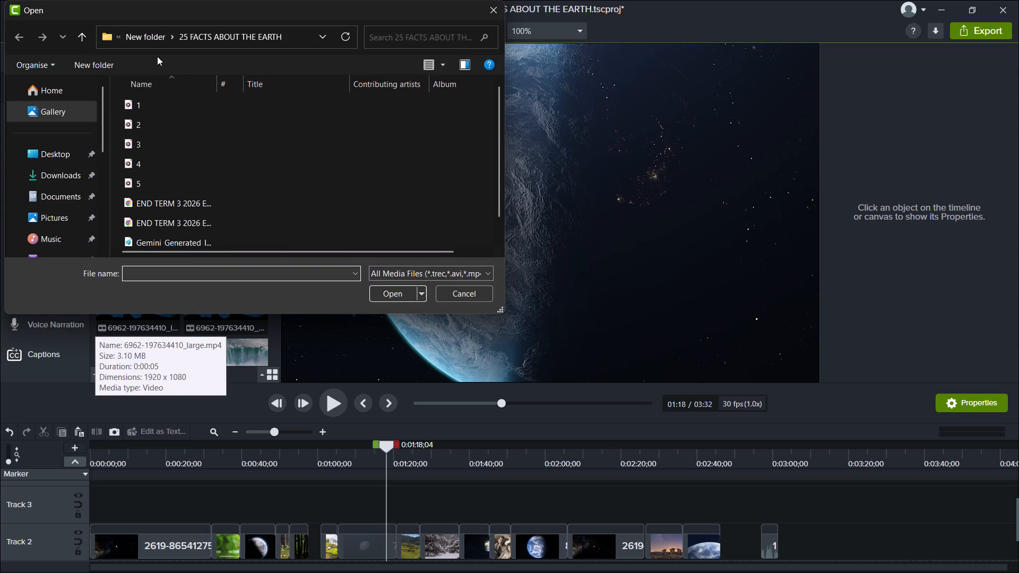
click(148, 33)
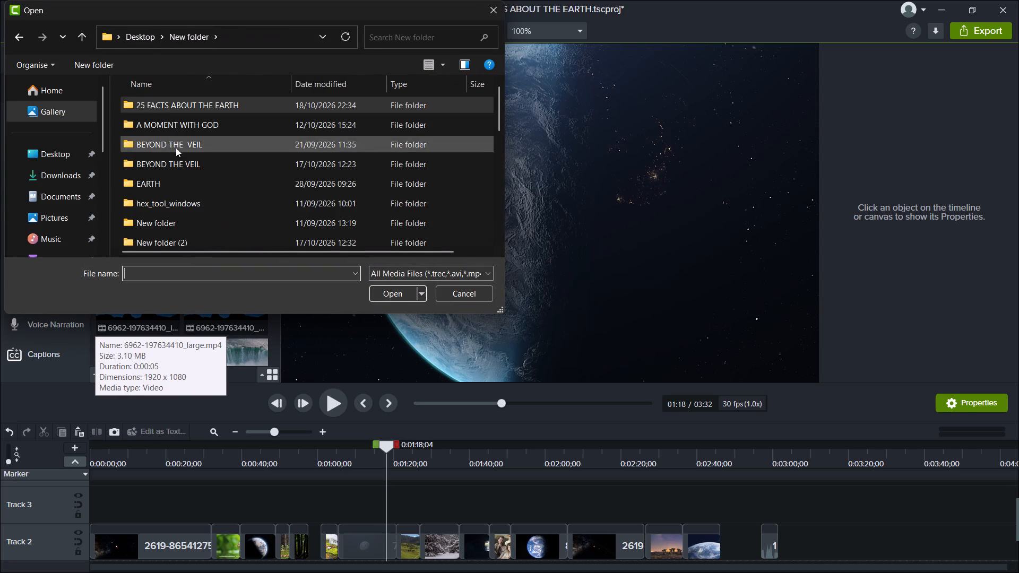
click(186, 126)
double_click(184, 130)
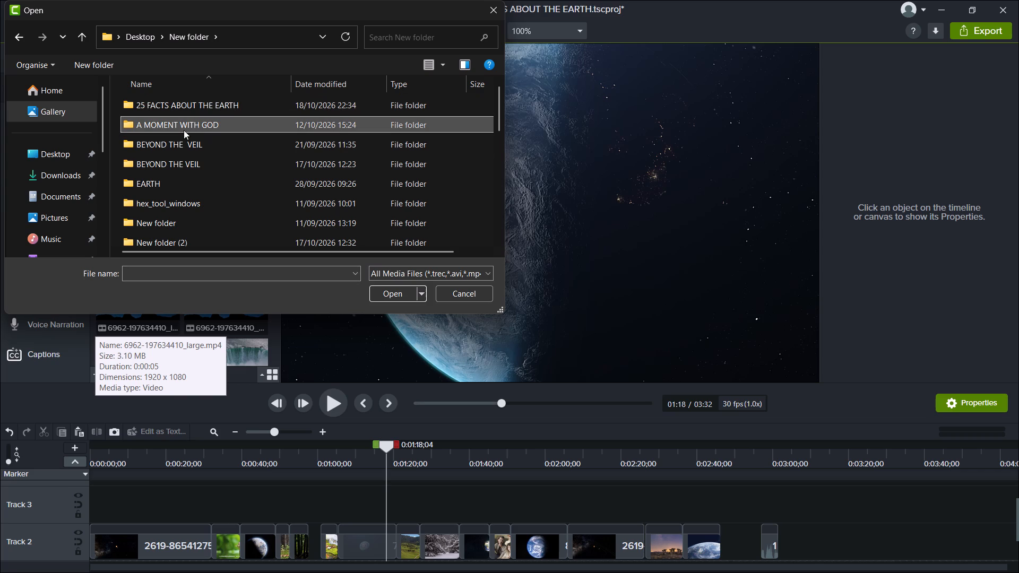
click(146, 36)
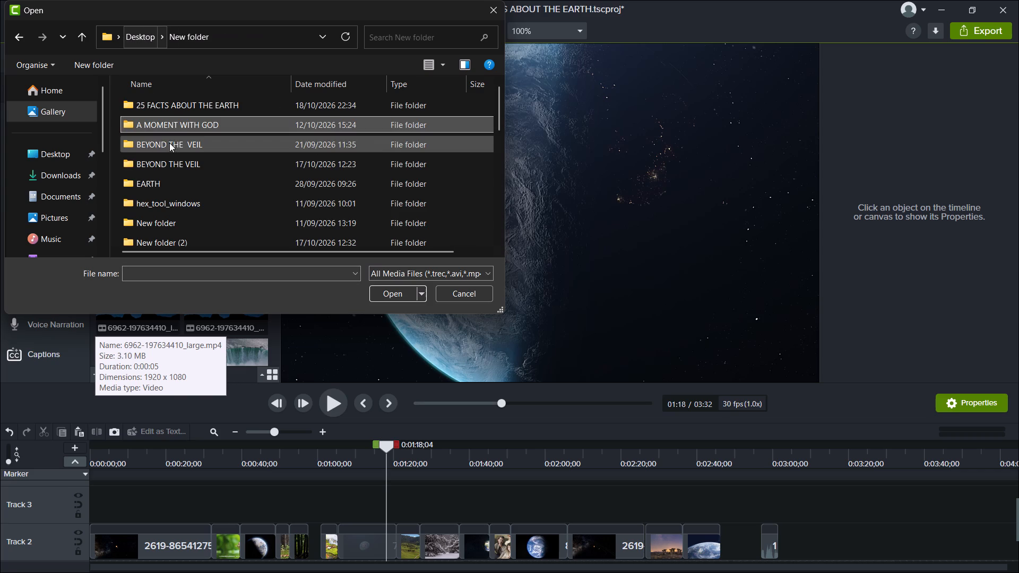
Browse the EARTH folder and its THE UNIVERSE subfolder for footage suitable for the remaining timeline gaps.
double_click(162, 176)
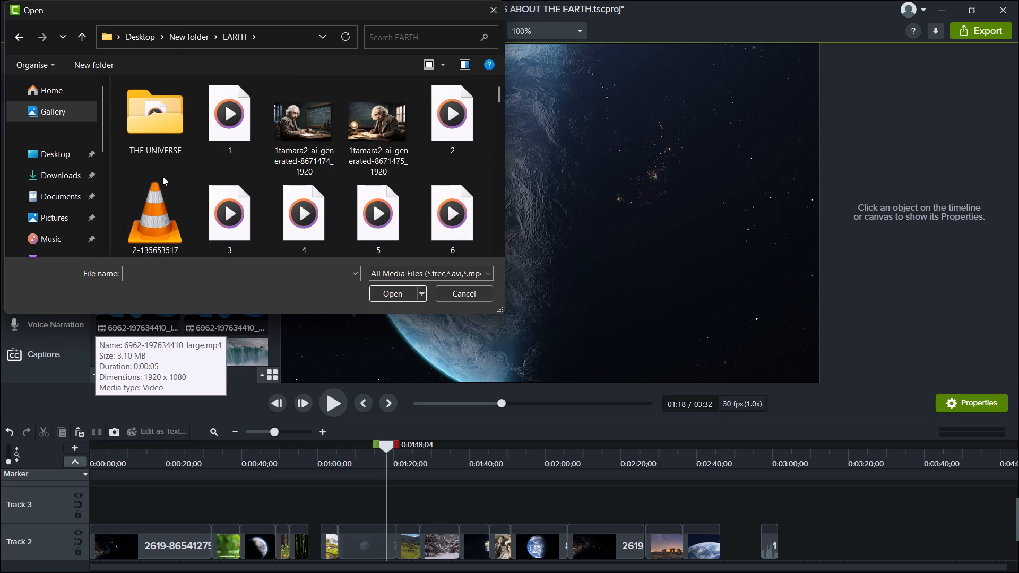
scroll(205, 149, down, 2)
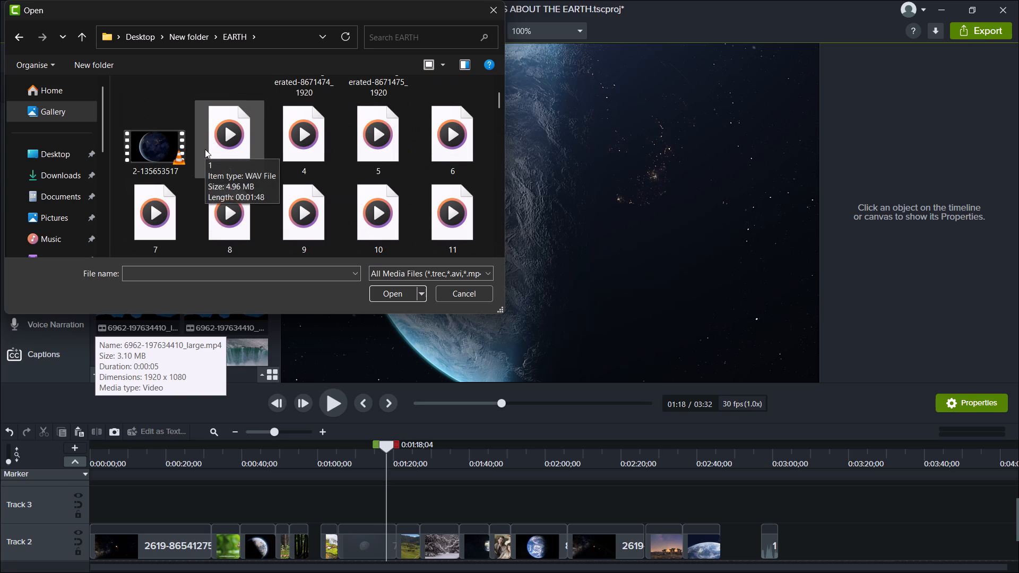
scroll(205, 149, down, 4)
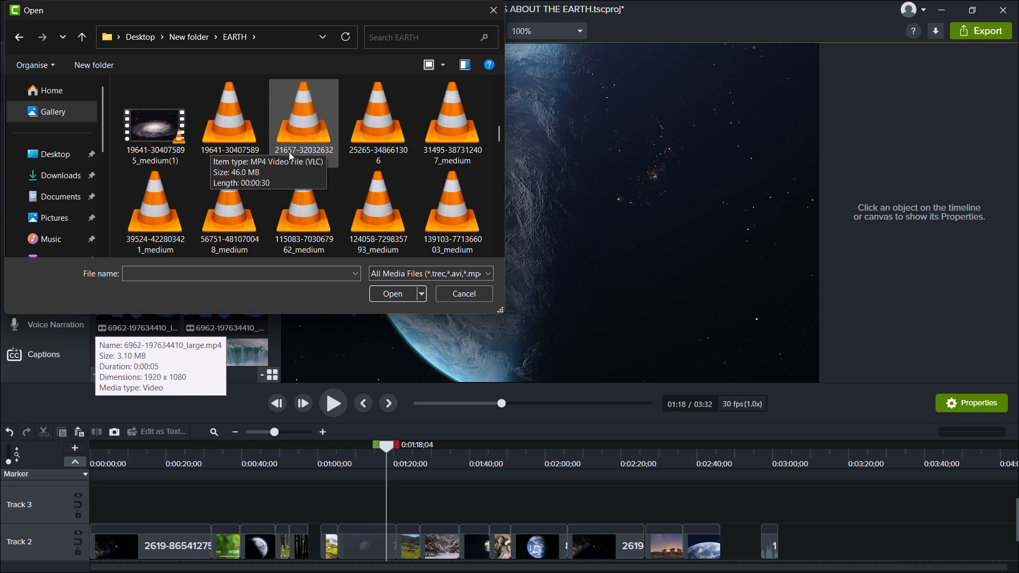
scroll(315, 156, down, 4)
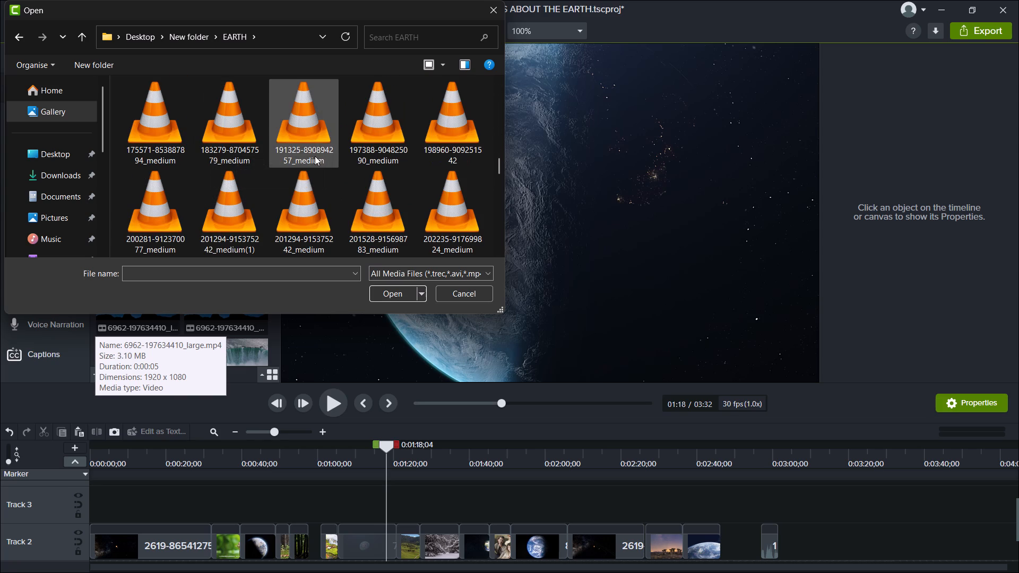
scroll(315, 156, down, 11)
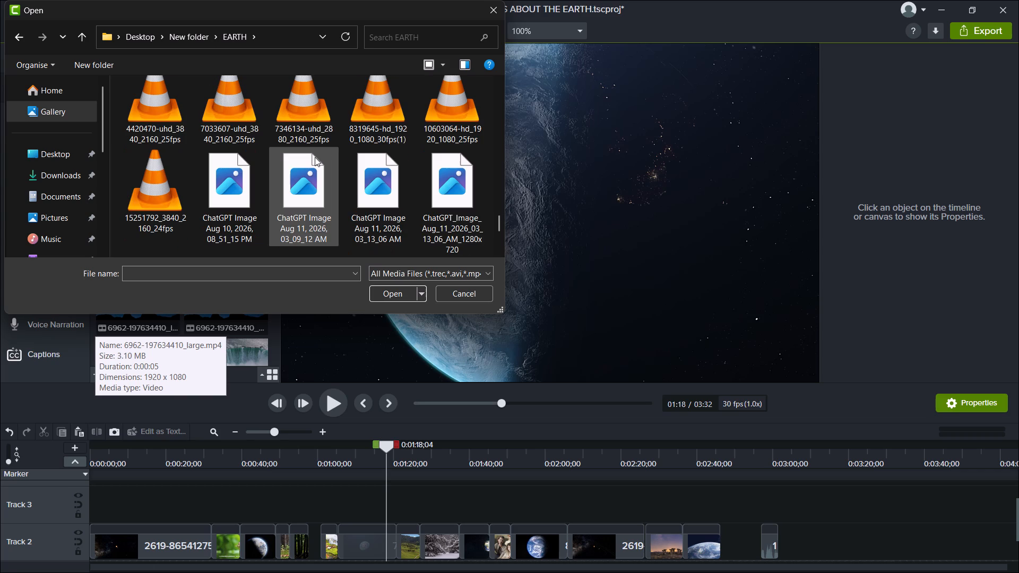
scroll(315, 157, up, 2)
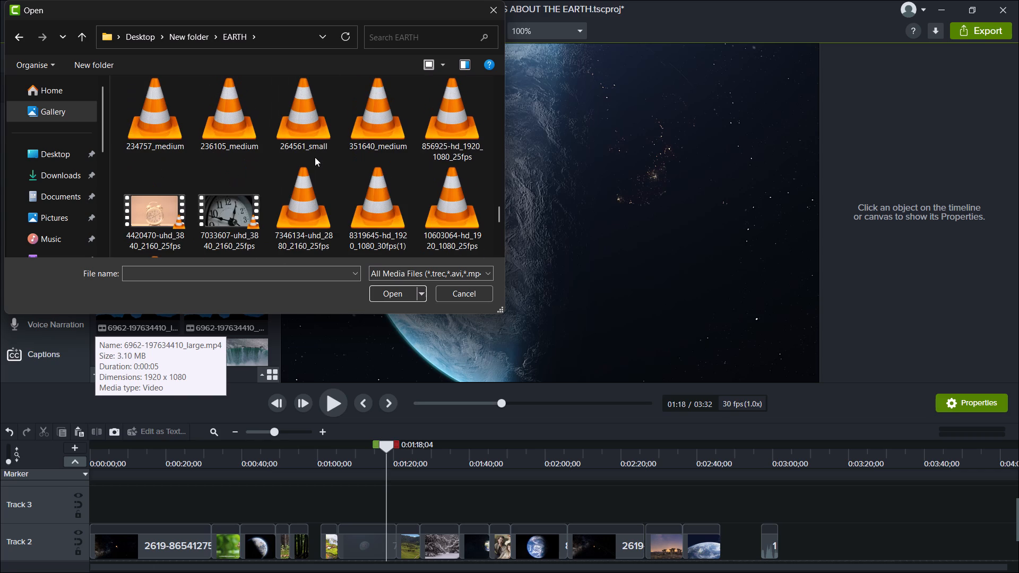
scroll(315, 157, up, 1)
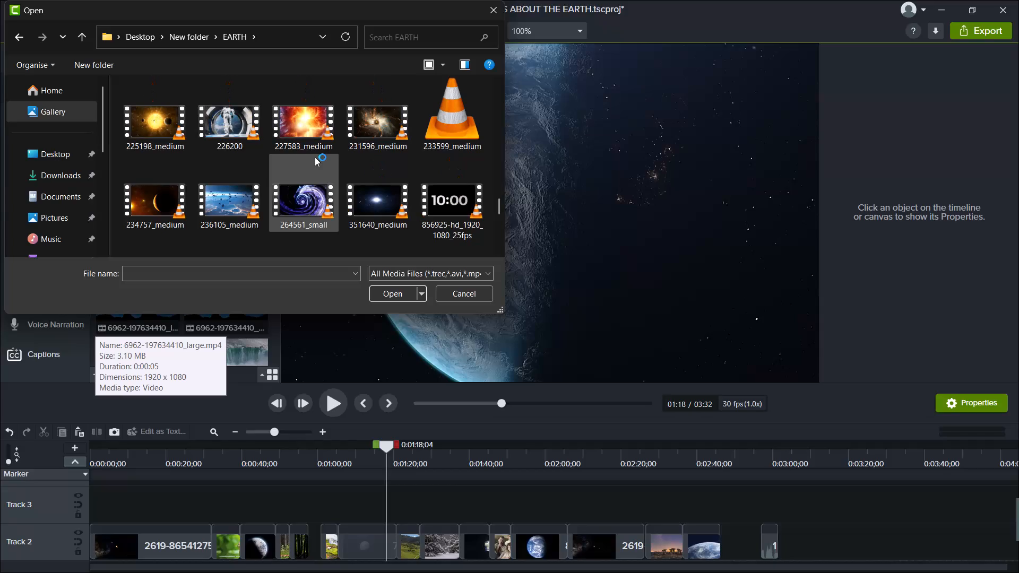
scroll(315, 157, up, 1)
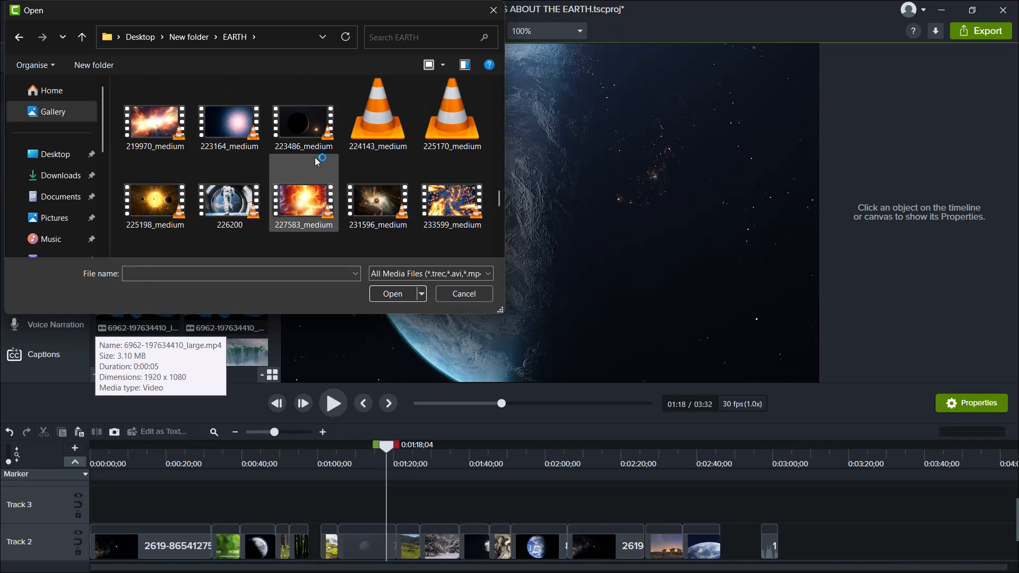
scroll(315, 157, up, 1)
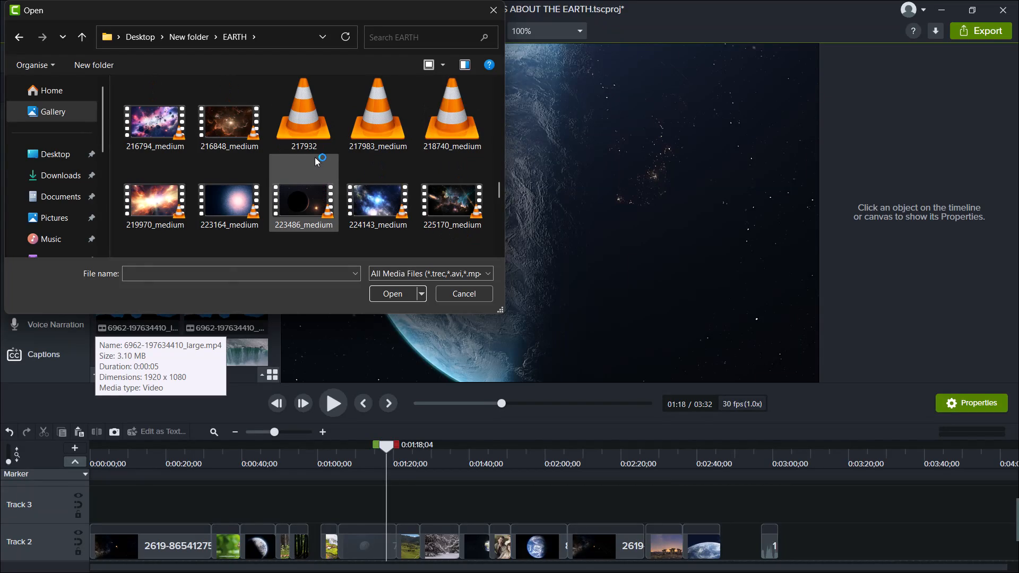
scroll(315, 157, up, 1)
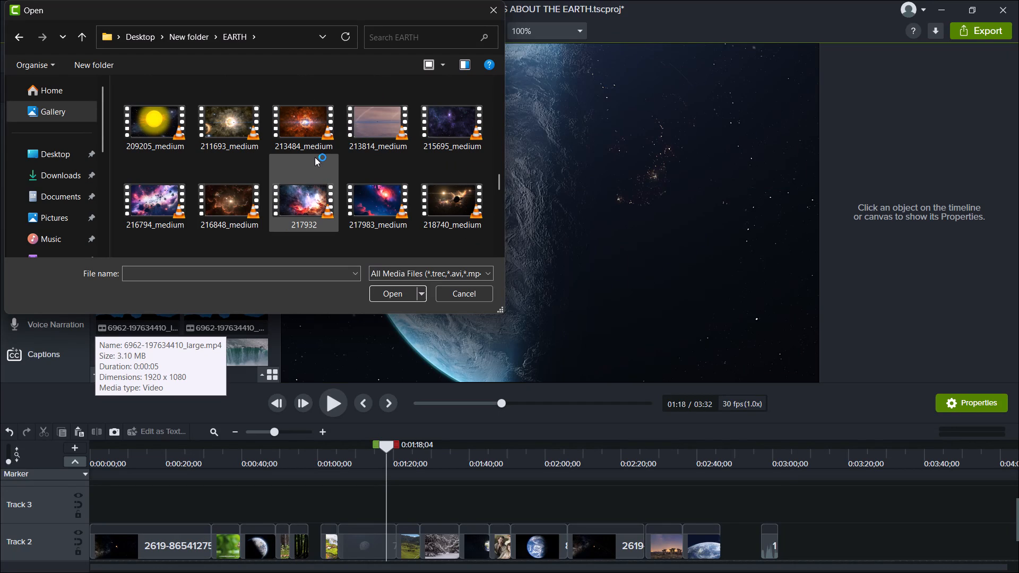
scroll(315, 157, up, 1)
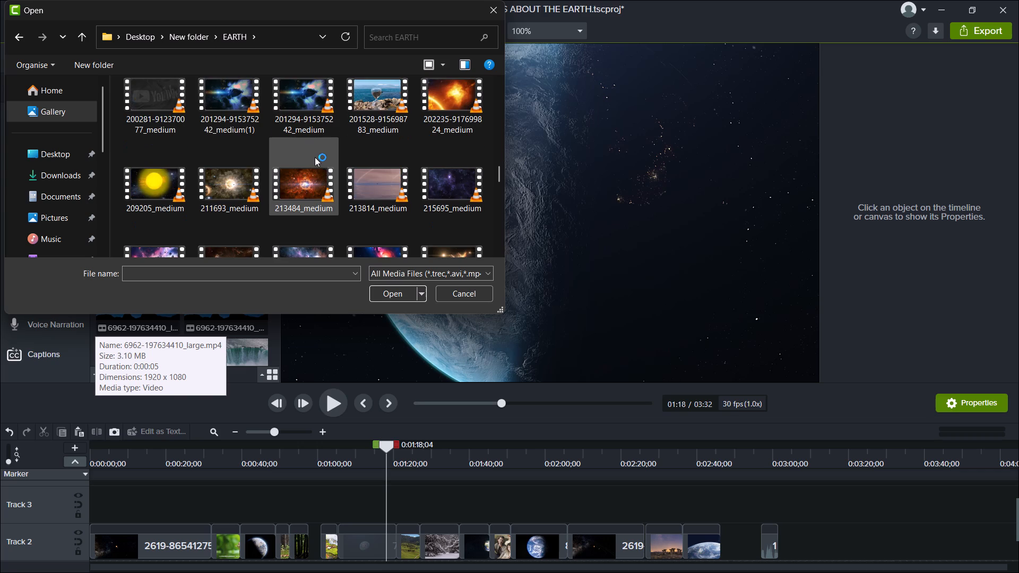
scroll(315, 157, up, 2)
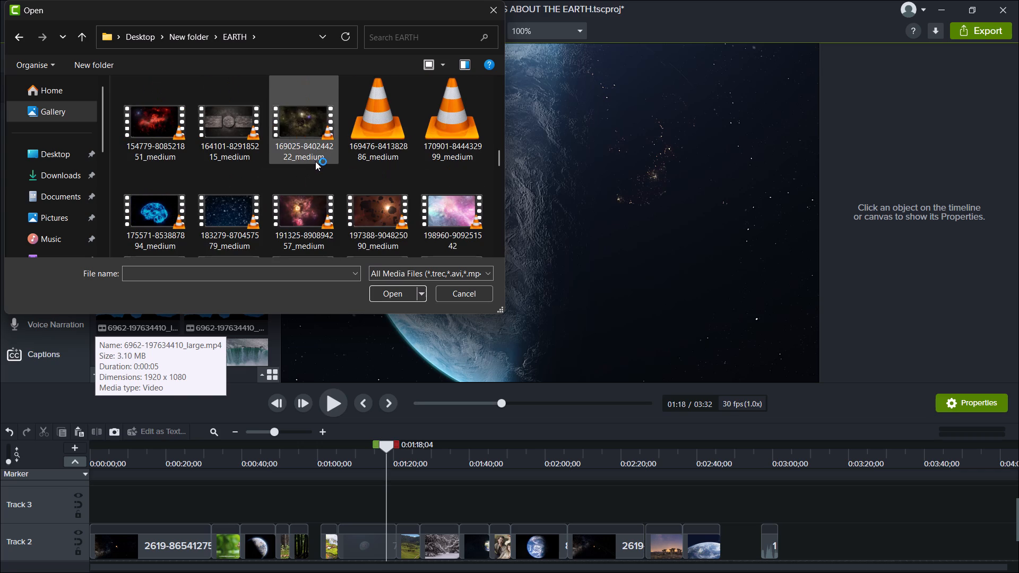
scroll(315, 157, up, 2)
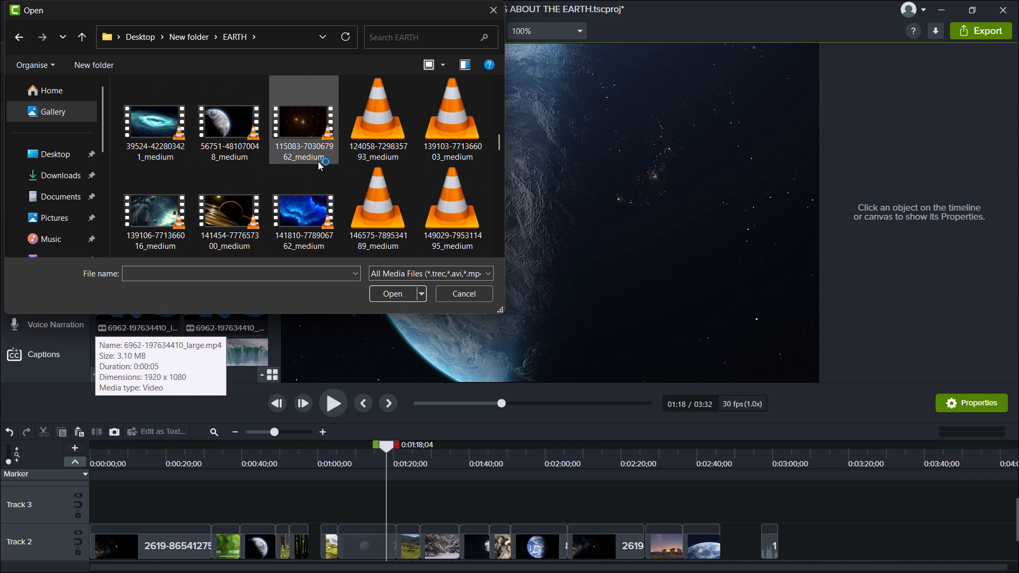
scroll(322, 153, up, 2)
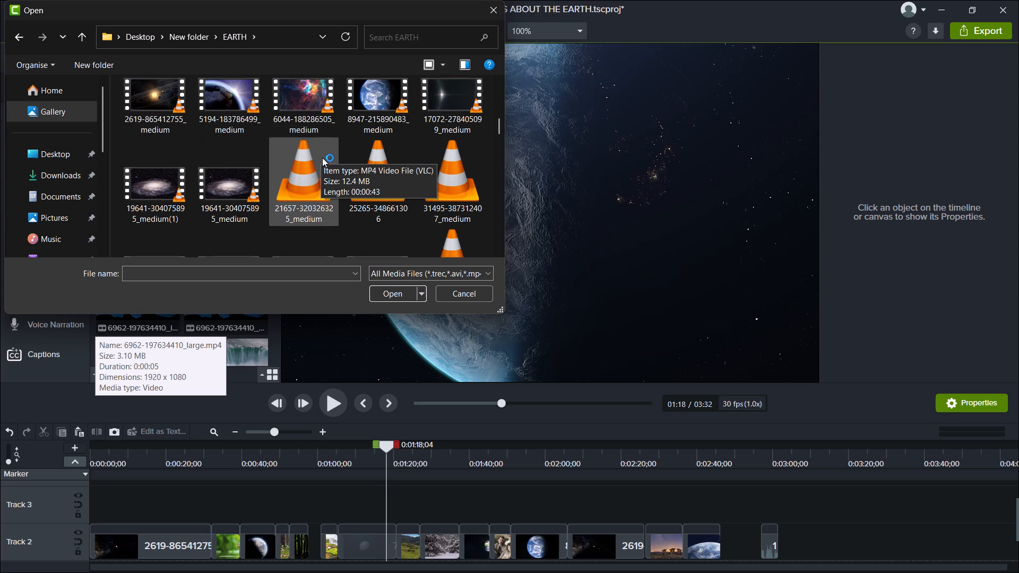
scroll(322, 153, up, 4)
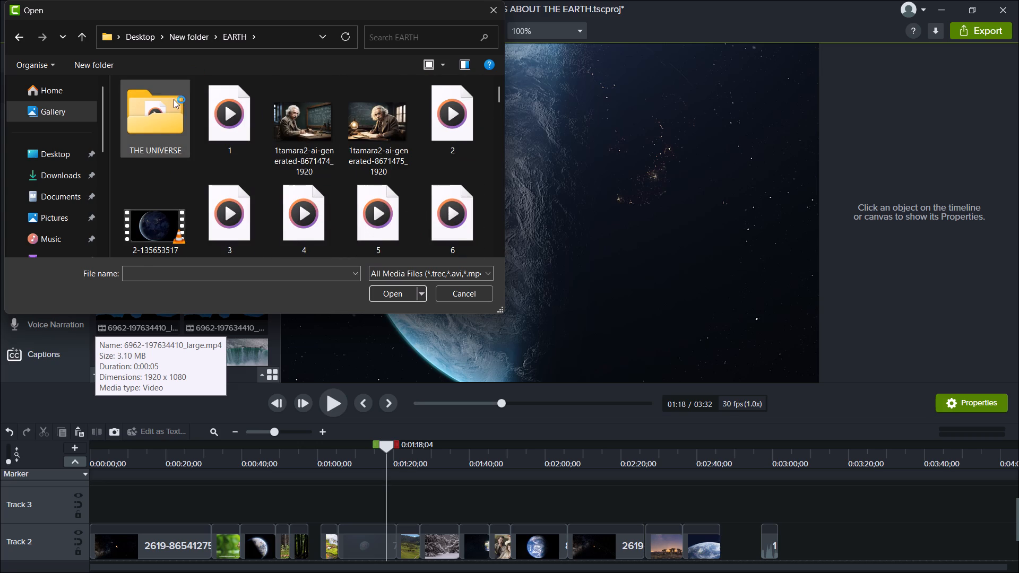
double_click(165, 116)
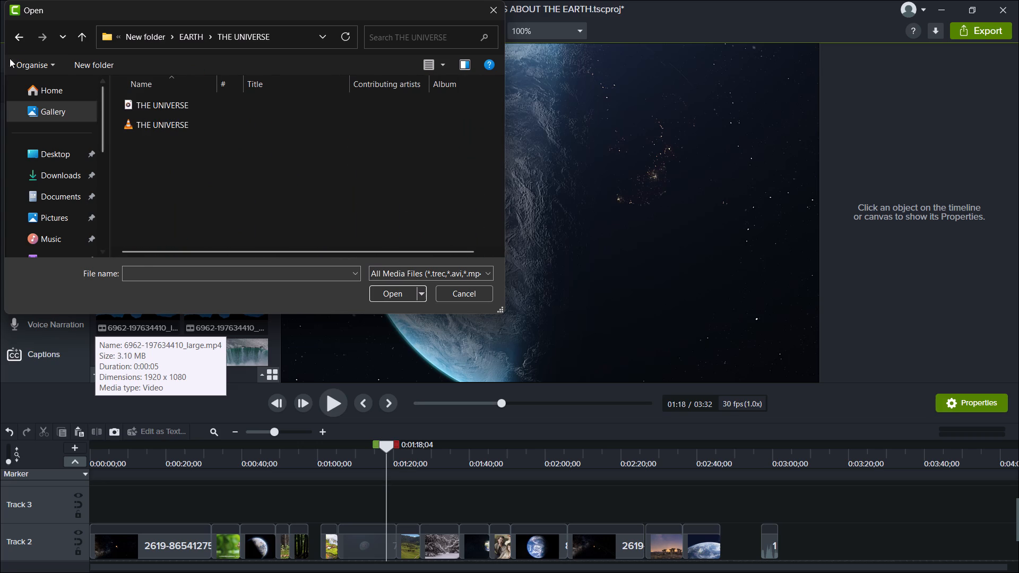
click(22, 44)
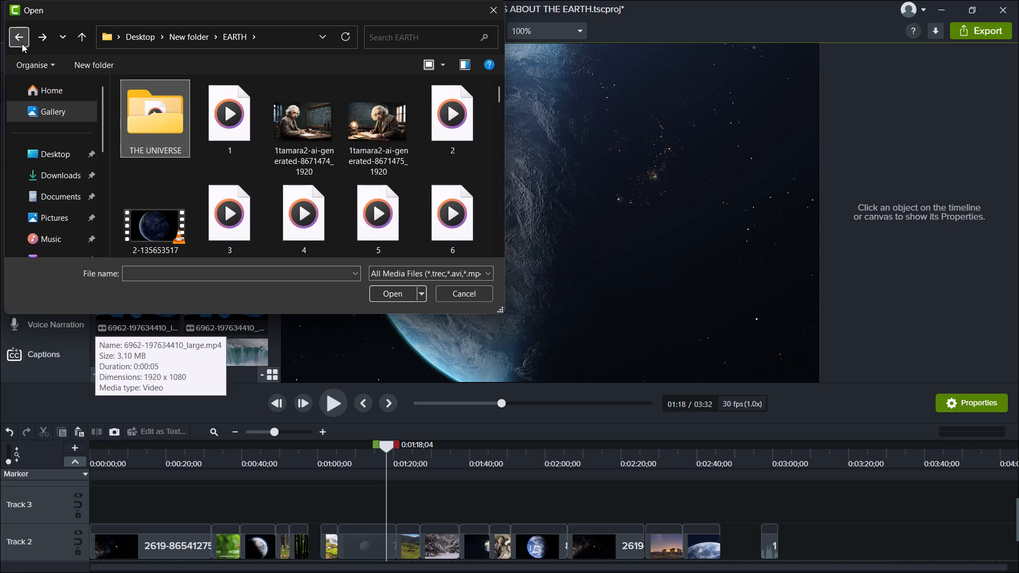
click(22, 44)
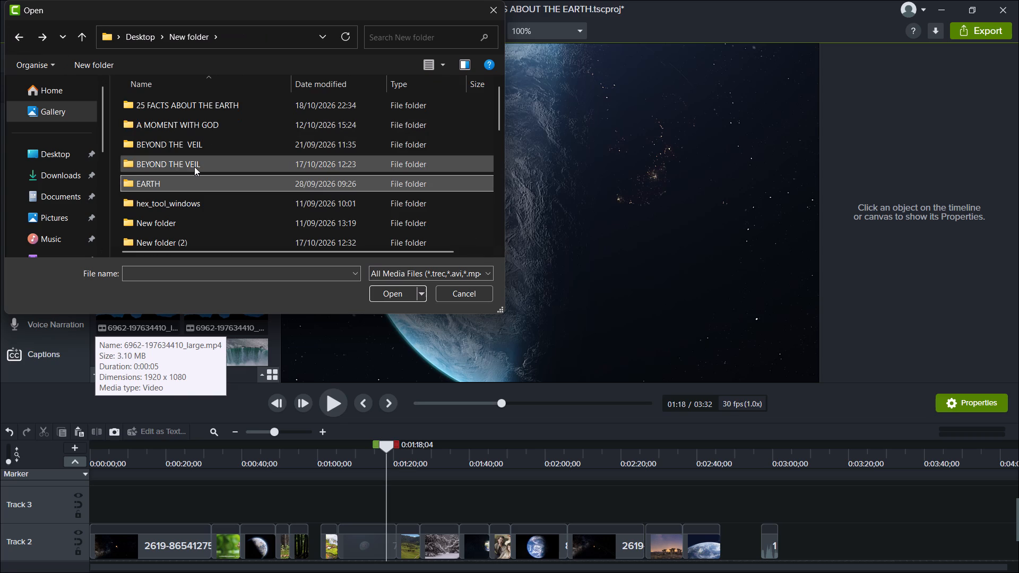
In the PSYCHOLOGY folder, pick the clips 4352398-hd, 6655746-hd, 6172818-hd and 6592719-uhd for import.
scroll(182, 229, down, 1)
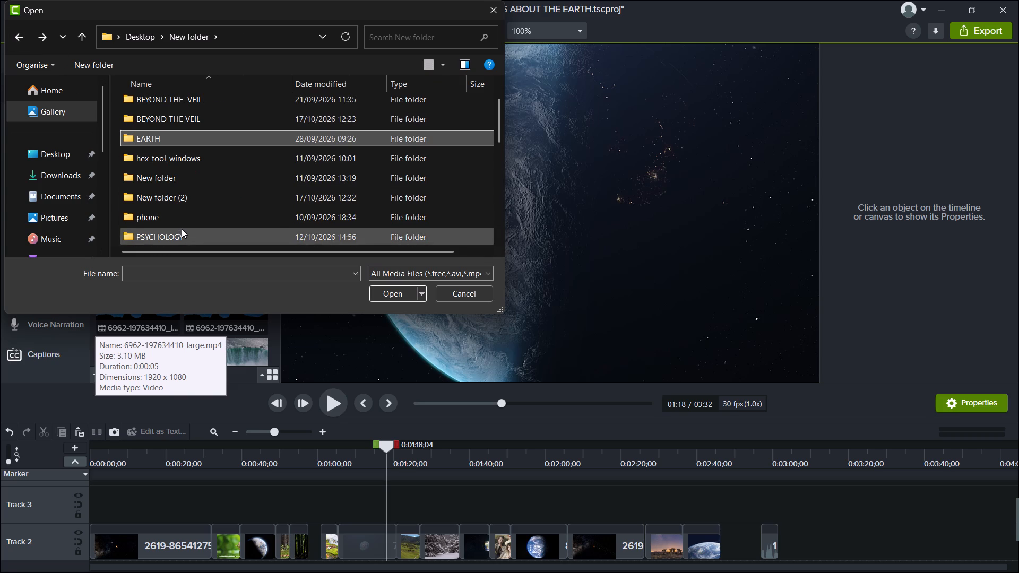
double_click(182, 235)
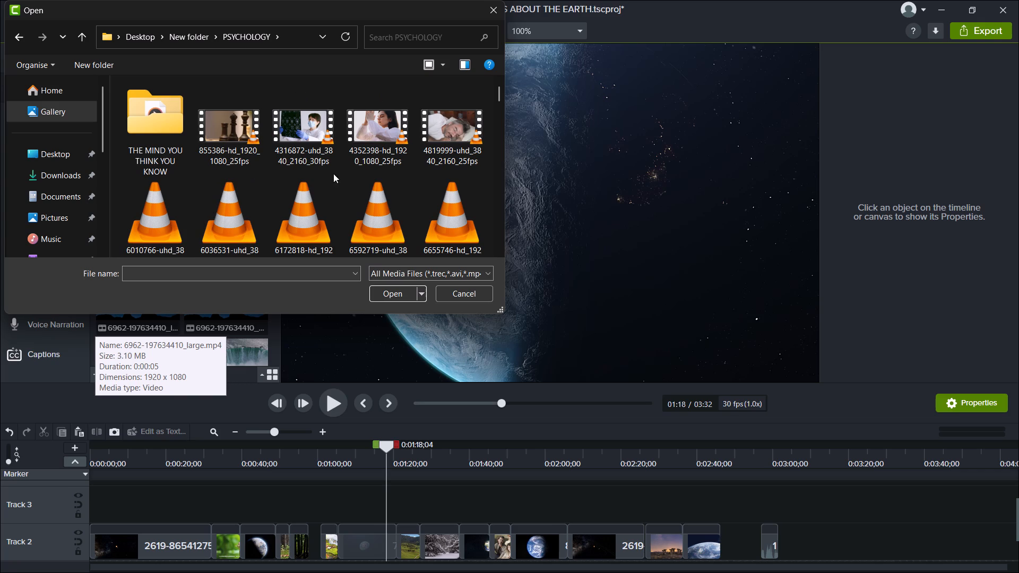
click(382, 135)
drag(382, 135, 310, 301)
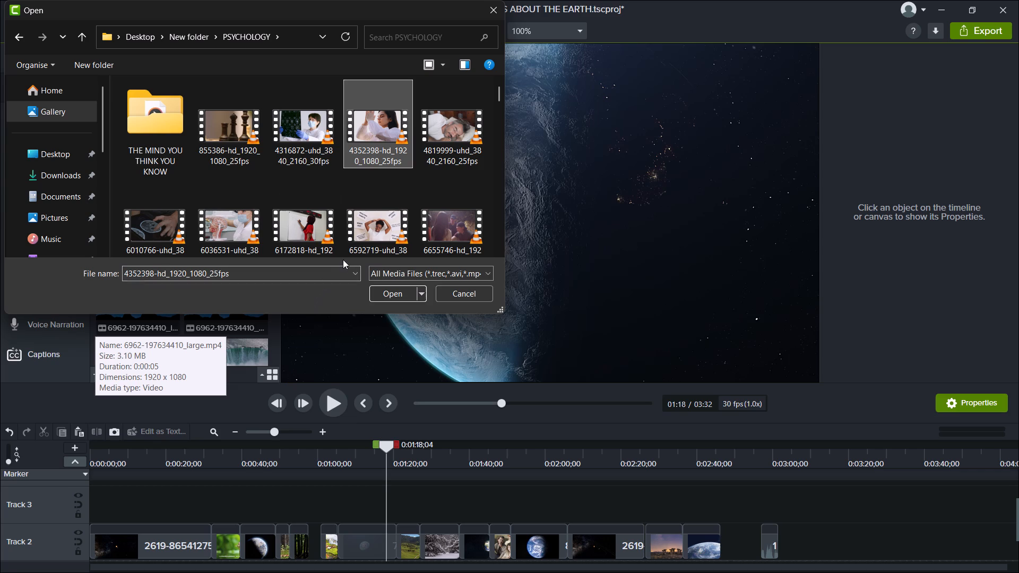
ctrl+click(449, 226)
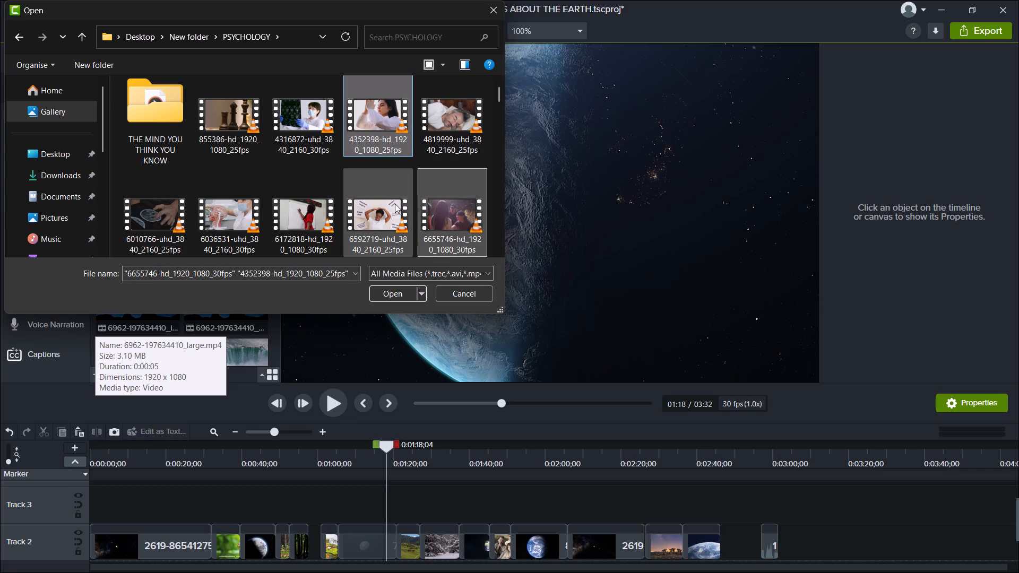
ctrl+click(308, 216)
ctrl+click(372, 222)
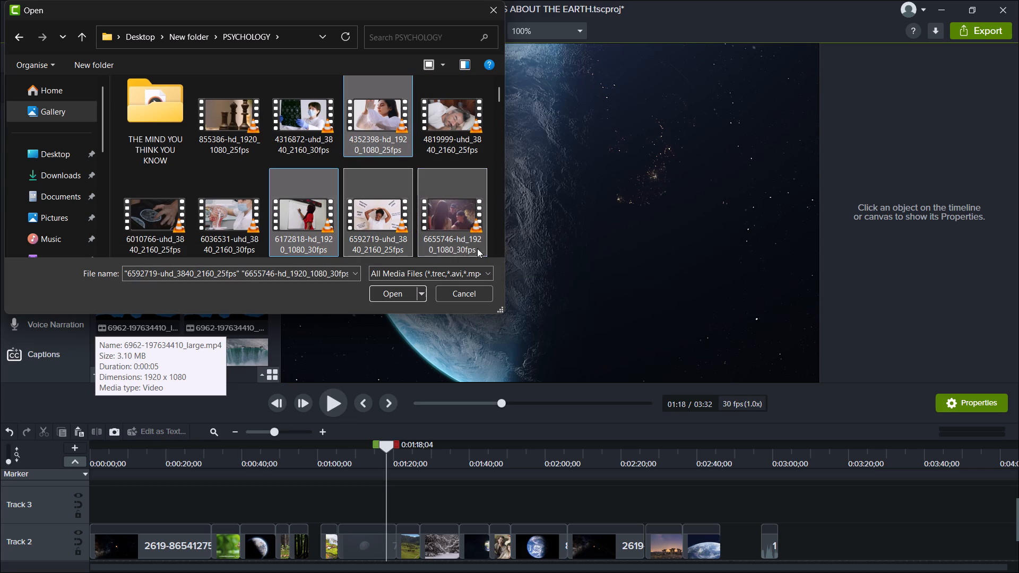
Add 7307223-uhd, 7550326-hd and 8379044-uhd to the picked PSYCHOLOGY clips and import them all into the Media Bin.
ctrl+click(500, 249)
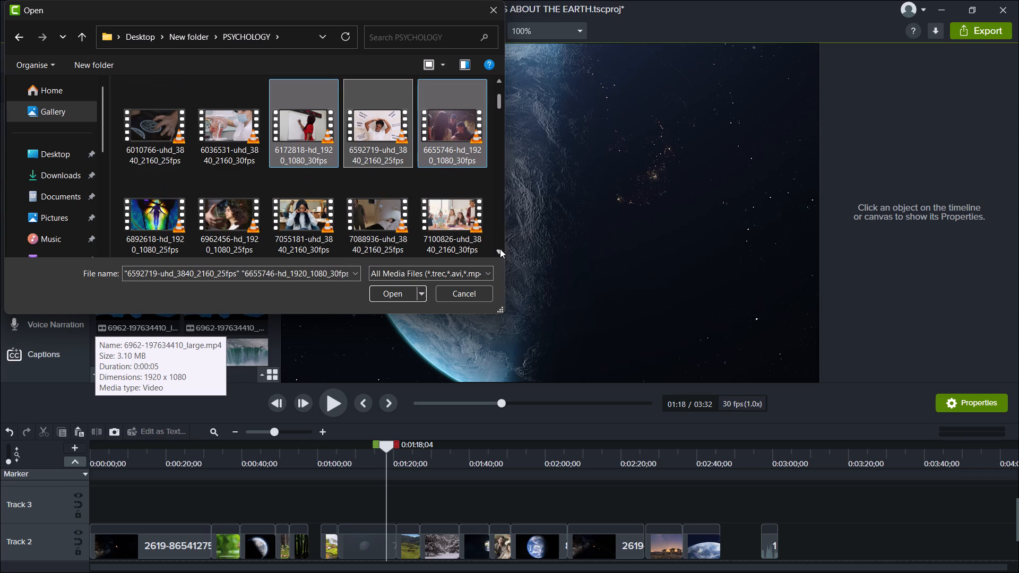
ctrl+click(500, 249)
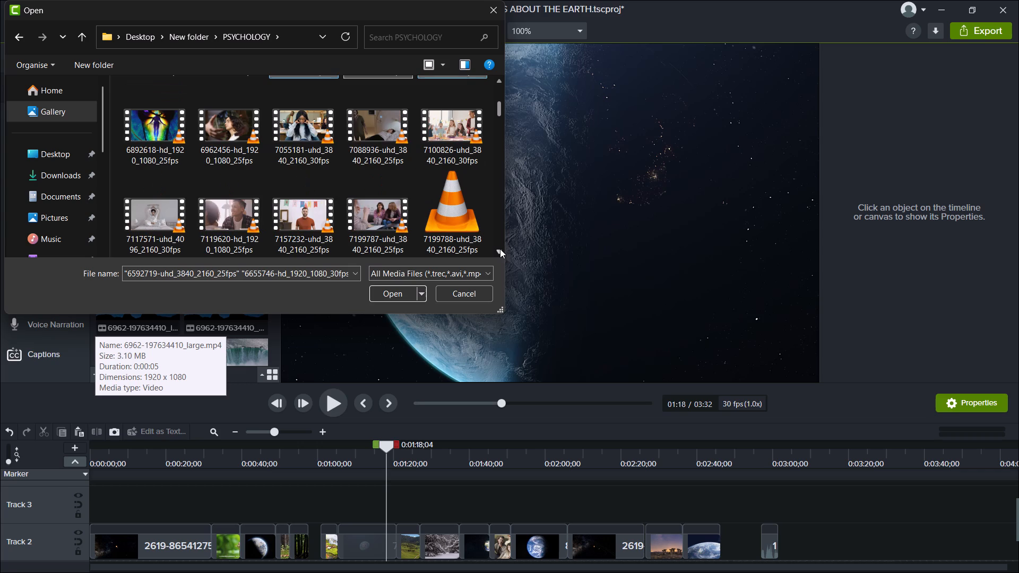
ctrl+click(500, 249)
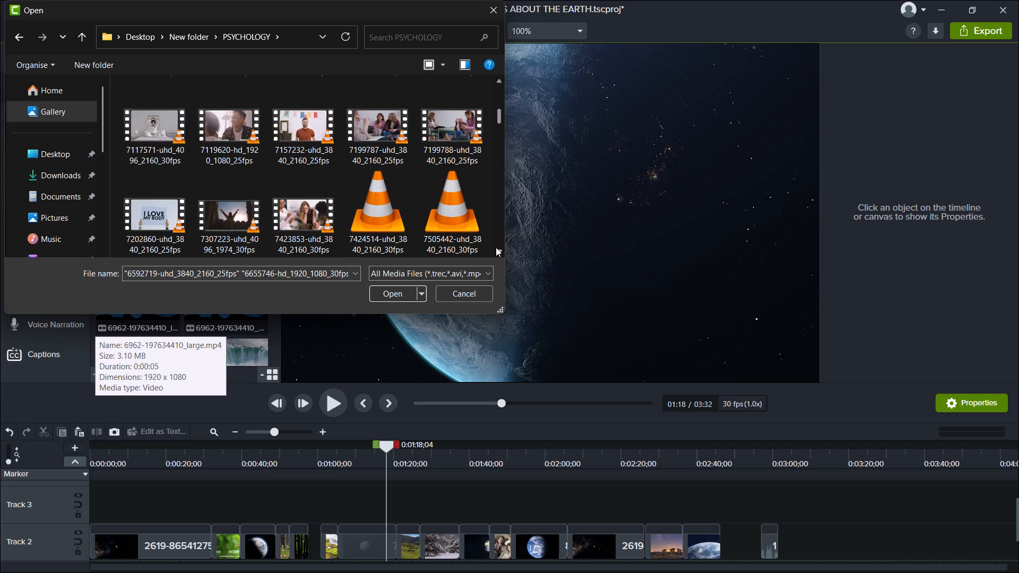
ctrl+click(239, 214)
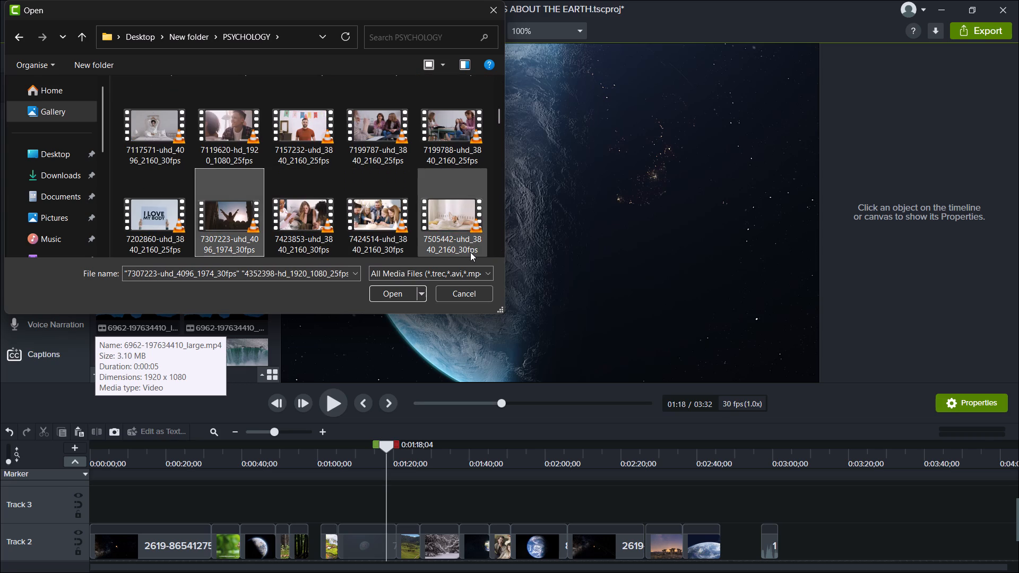
ctrl+click(496, 250)
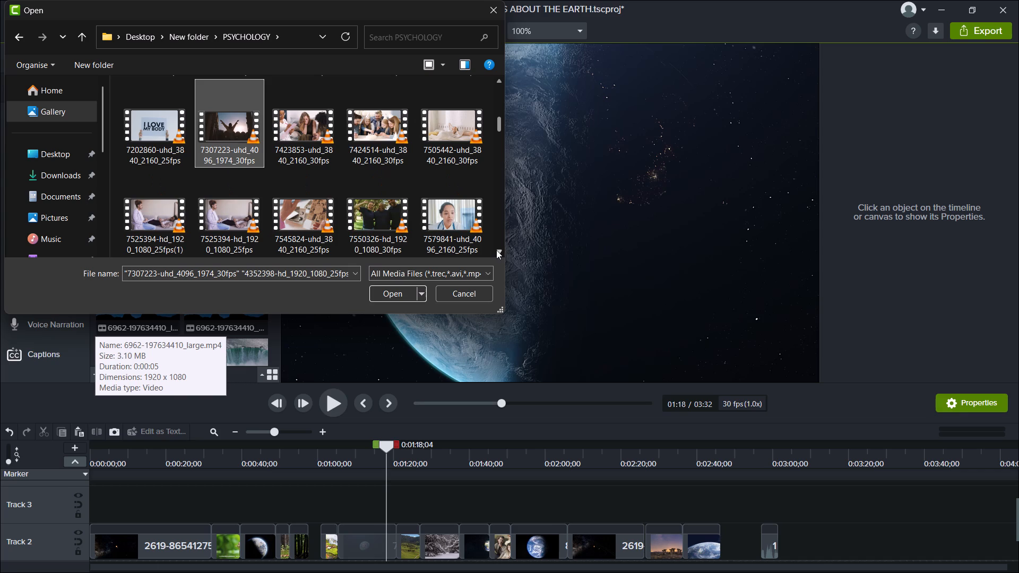
ctrl+click(496, 250)
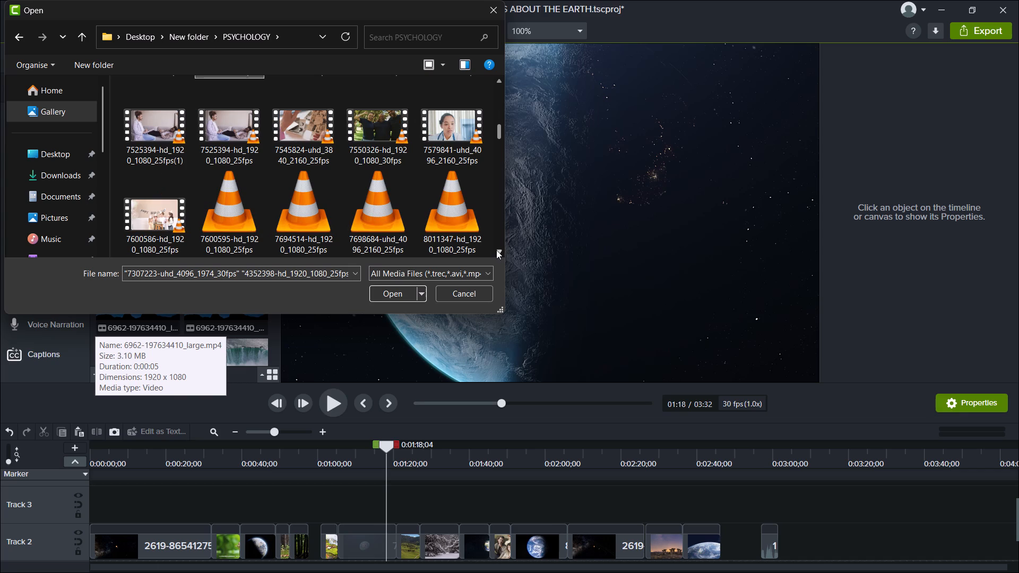
ctrl+click(404, 157)
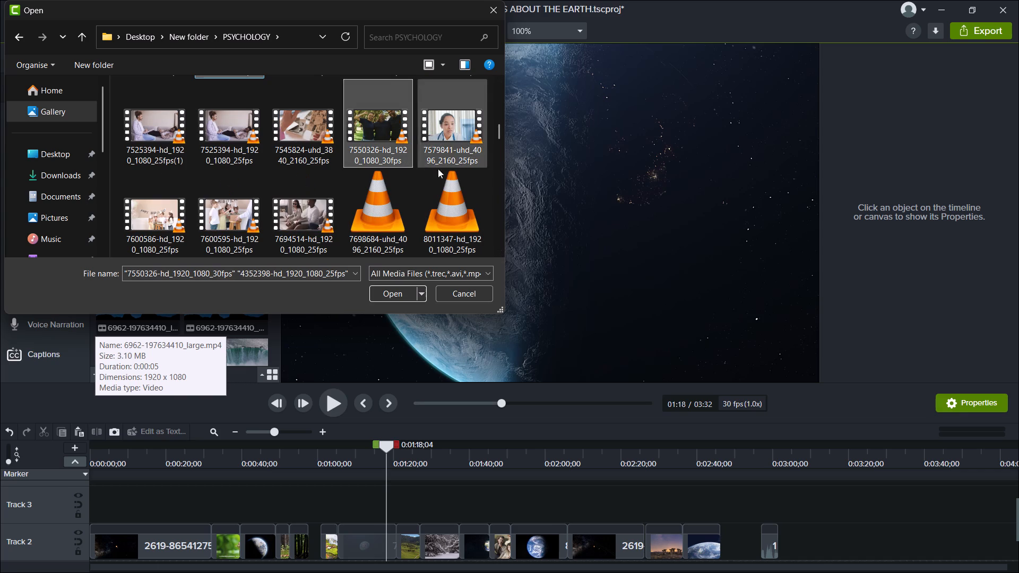
ctrl+click(502, 247)
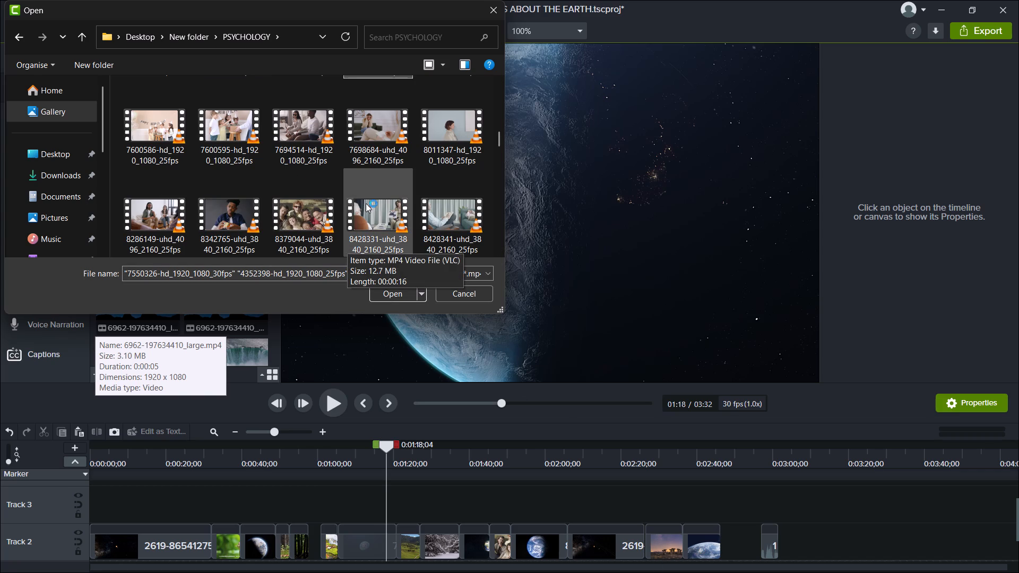
click(396, 290)
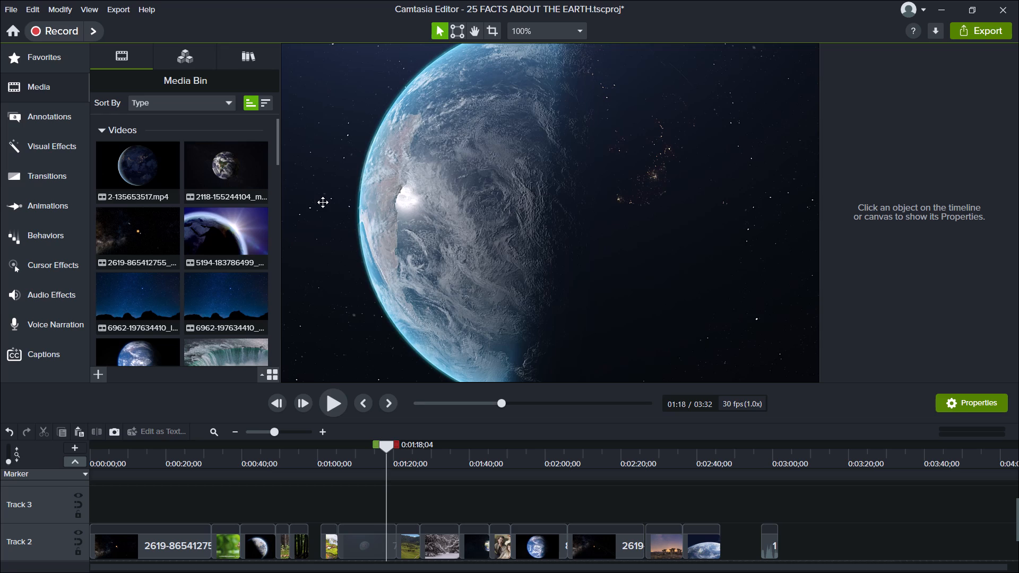
Place the 7307223-uhd clip of the woman with raised arms on Track 3 at about 0:57, above the gap after the forest clip.
scroll(249, 238, down, 16)
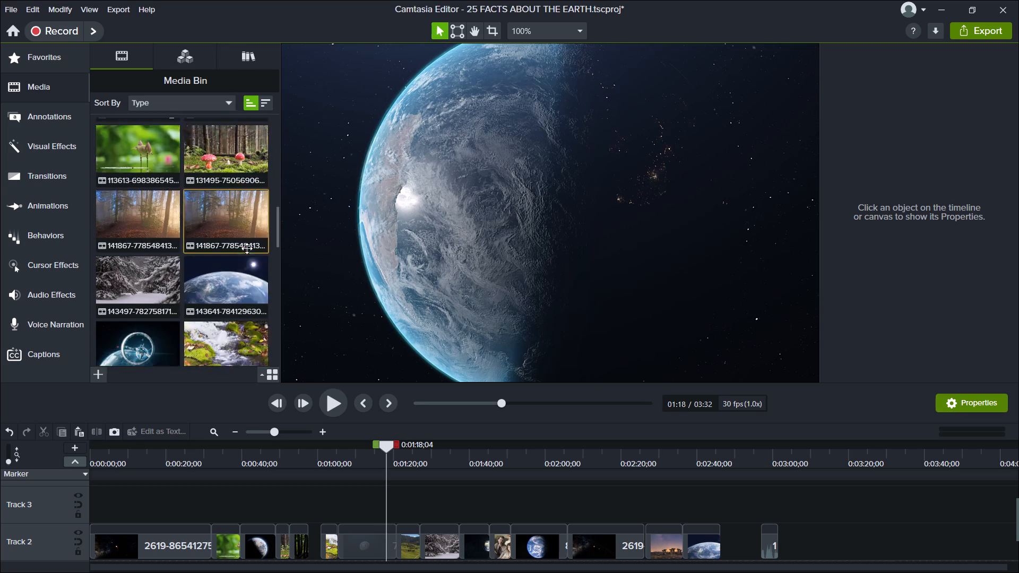
scroll(247, 248, down, 16)
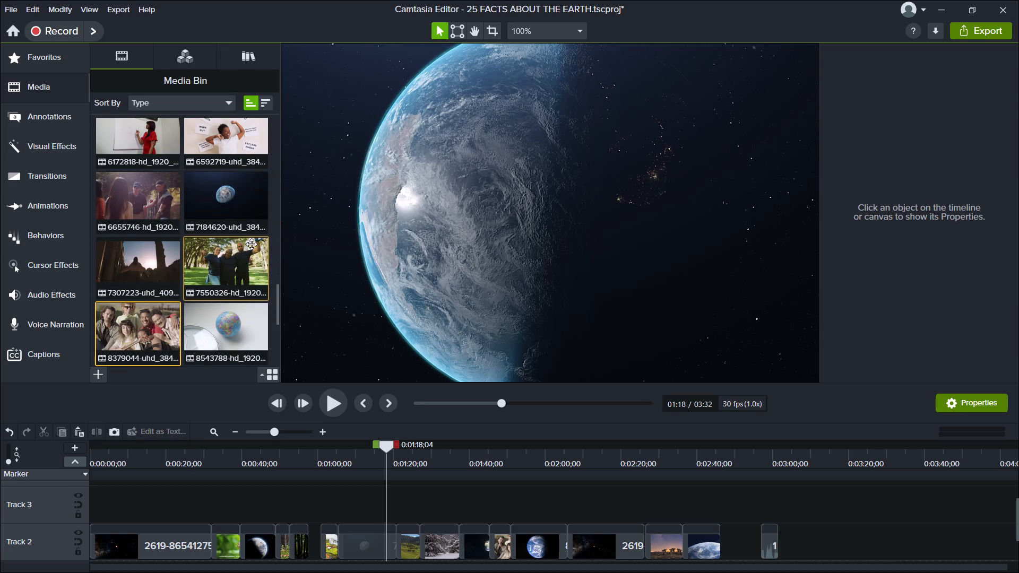
scroll(252, 244, down, 1)
click(152, 237)
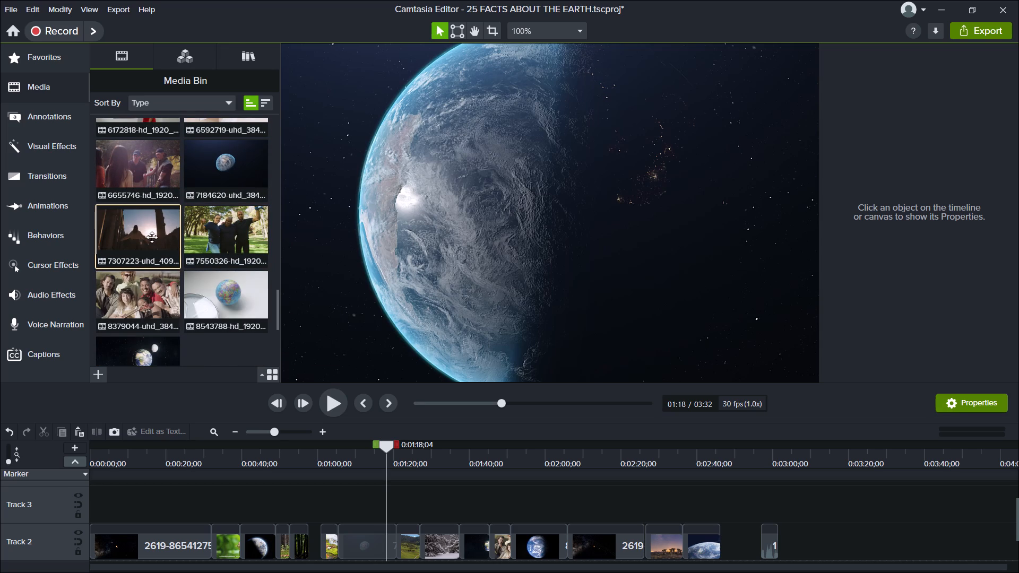
drag(152, 237, 290, 515)
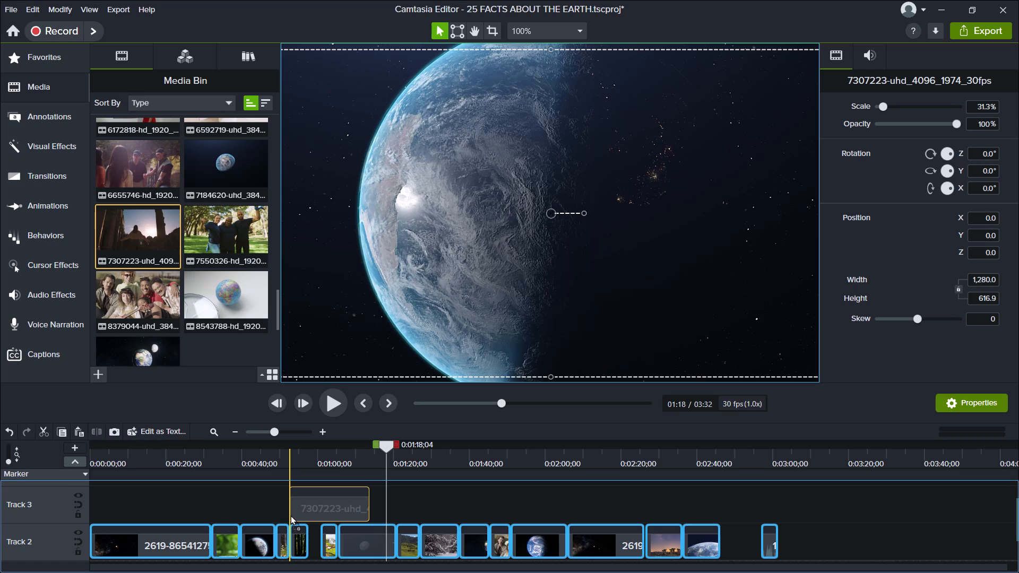
drag(290, 515, 300, 510)
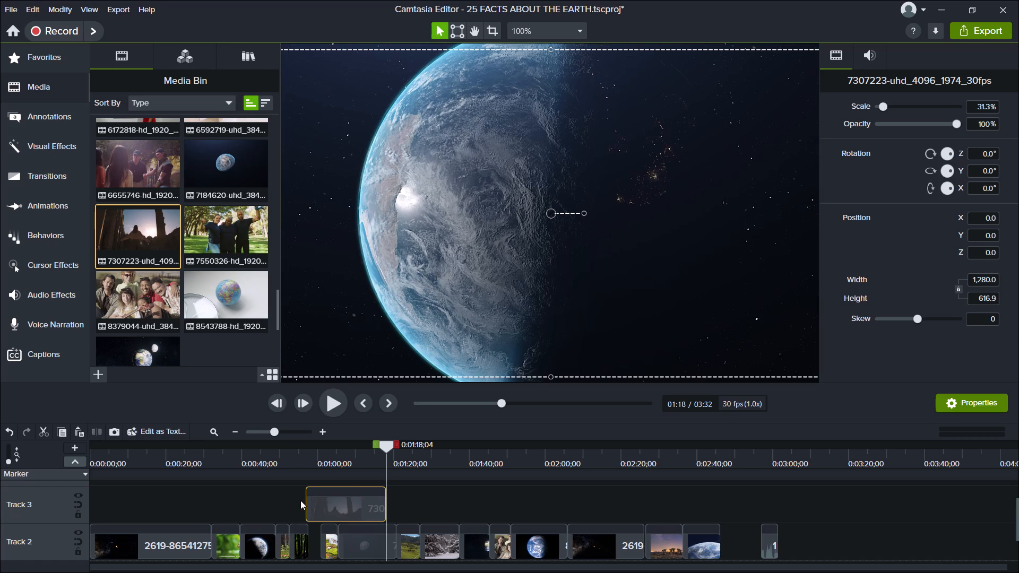
click(306, 482)
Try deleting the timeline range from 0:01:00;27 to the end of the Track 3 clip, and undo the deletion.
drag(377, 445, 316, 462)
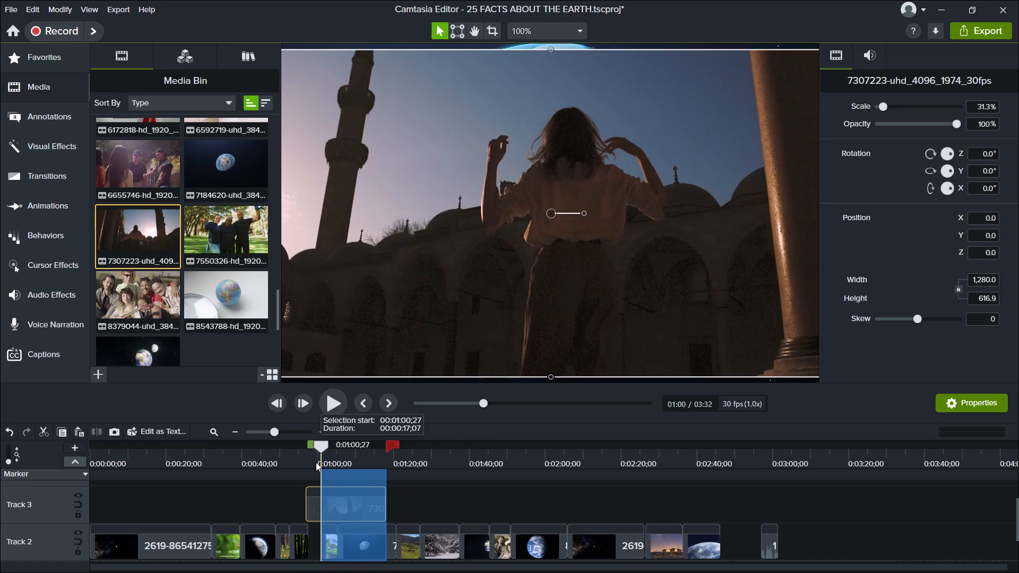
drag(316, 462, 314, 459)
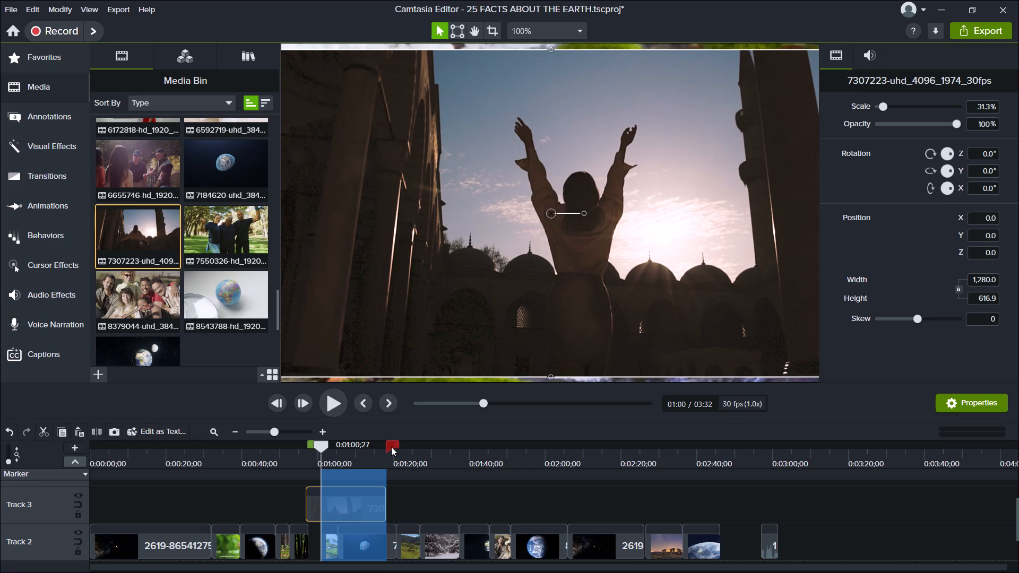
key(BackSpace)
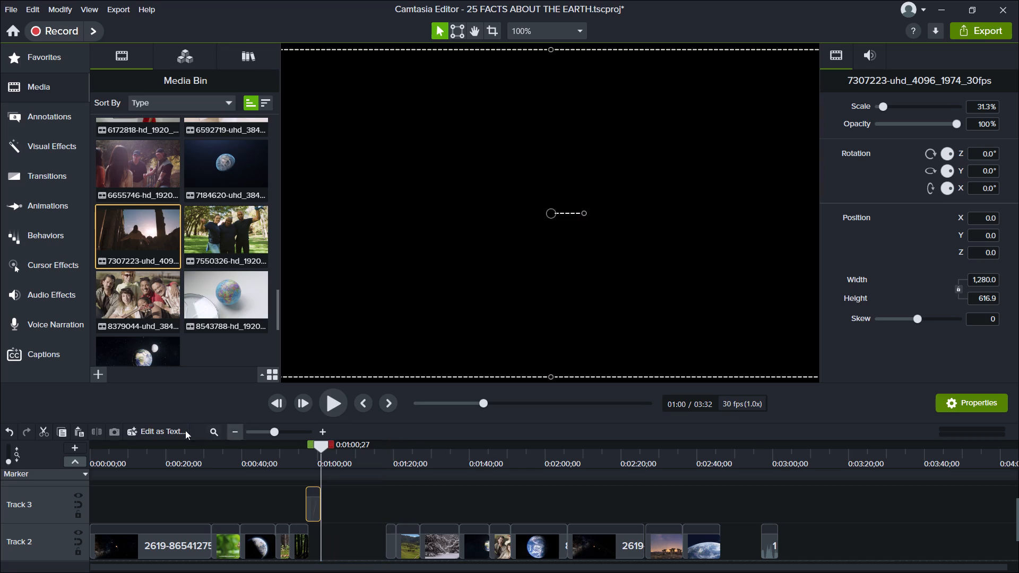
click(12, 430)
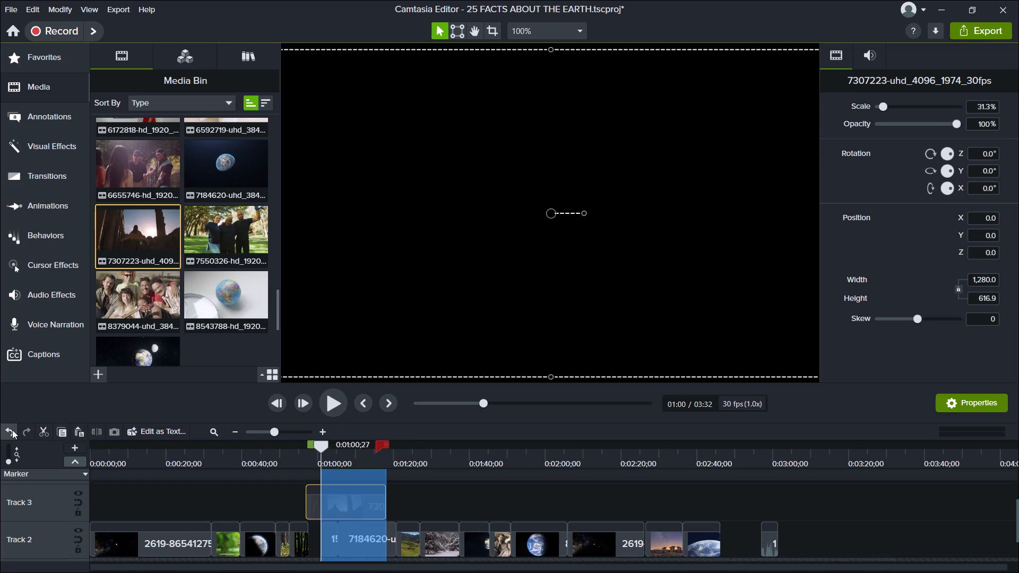
Set the timeline selection to span the Track 2 gap after the forest clip, from about 0:00:57;21 to 0:01:00;27.
click(319, 497)
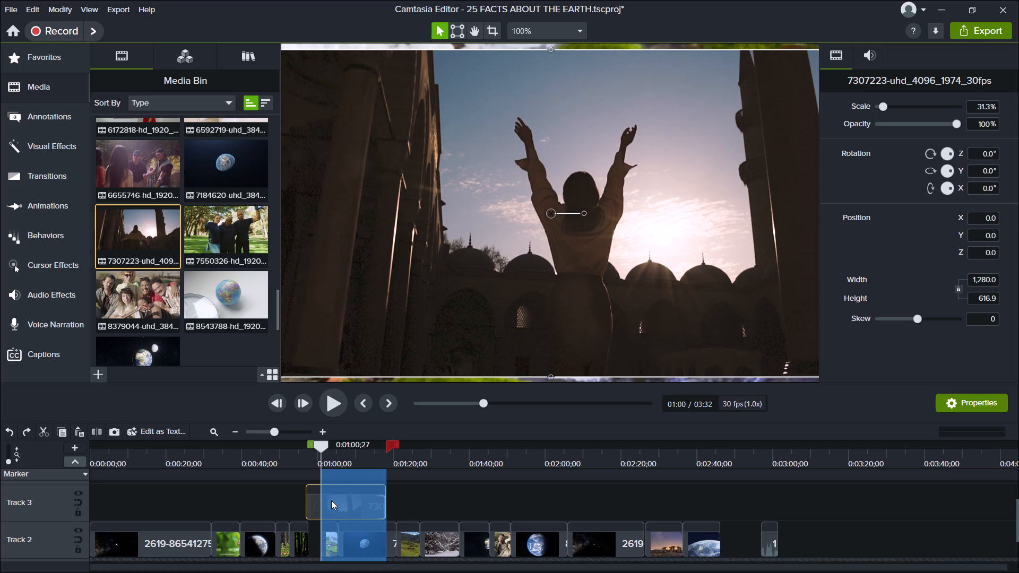
drag(385, 442, 301, 464)
drag(318, 441, 308, 442)
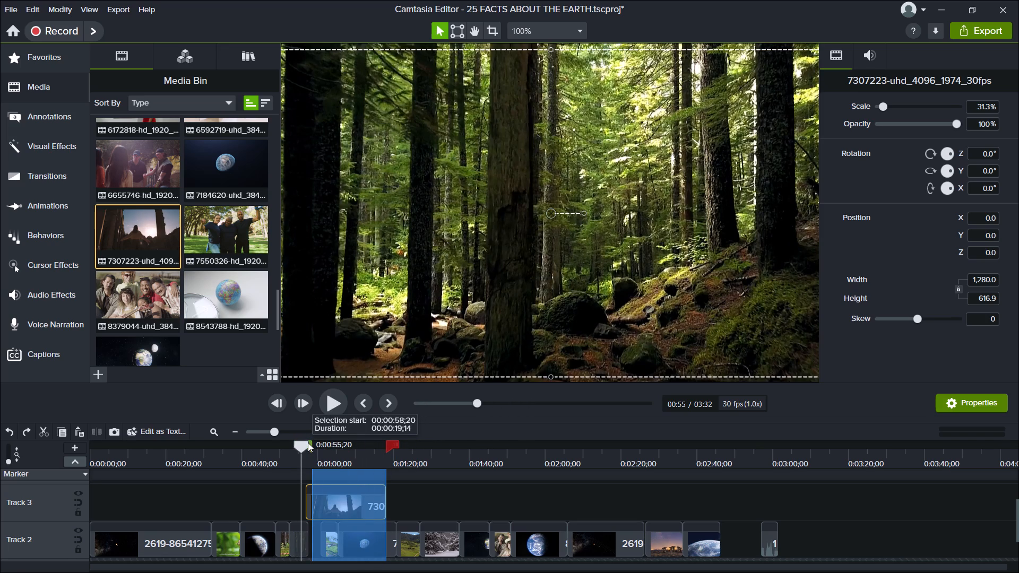
drag(308, 442, 301, 441)
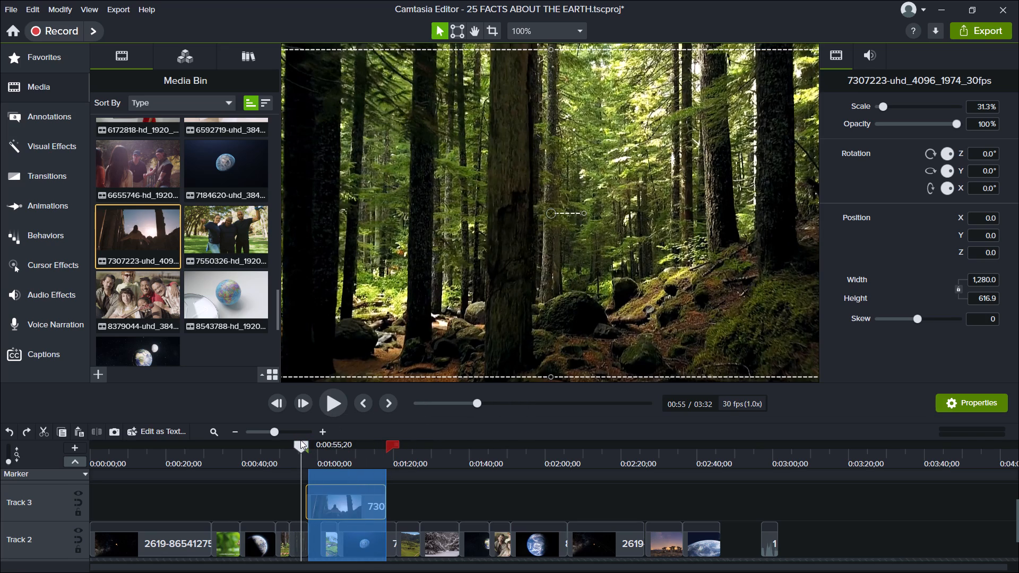
drag(387, 444, 359, 450)
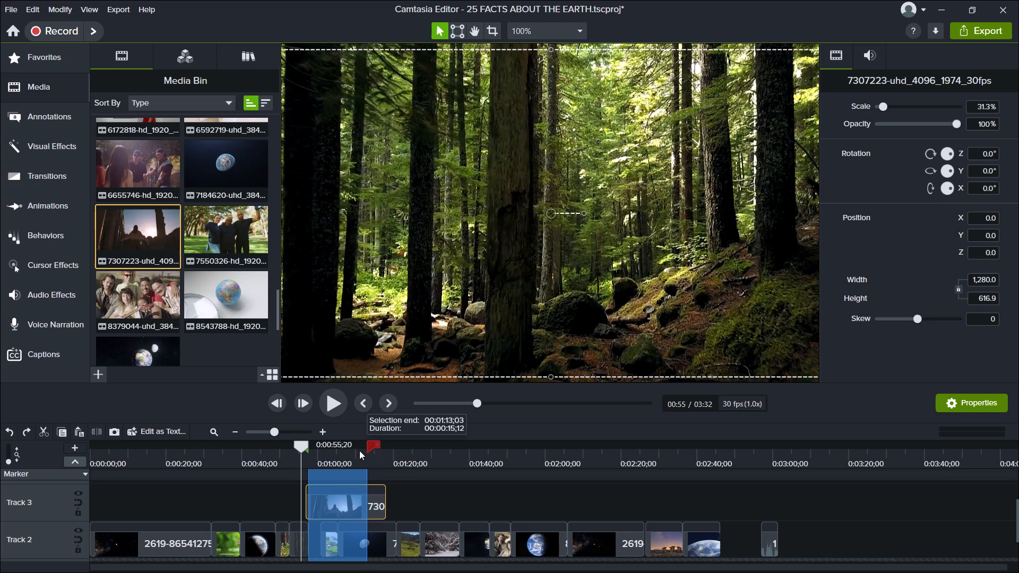
drag(359, 450, 326, 457)
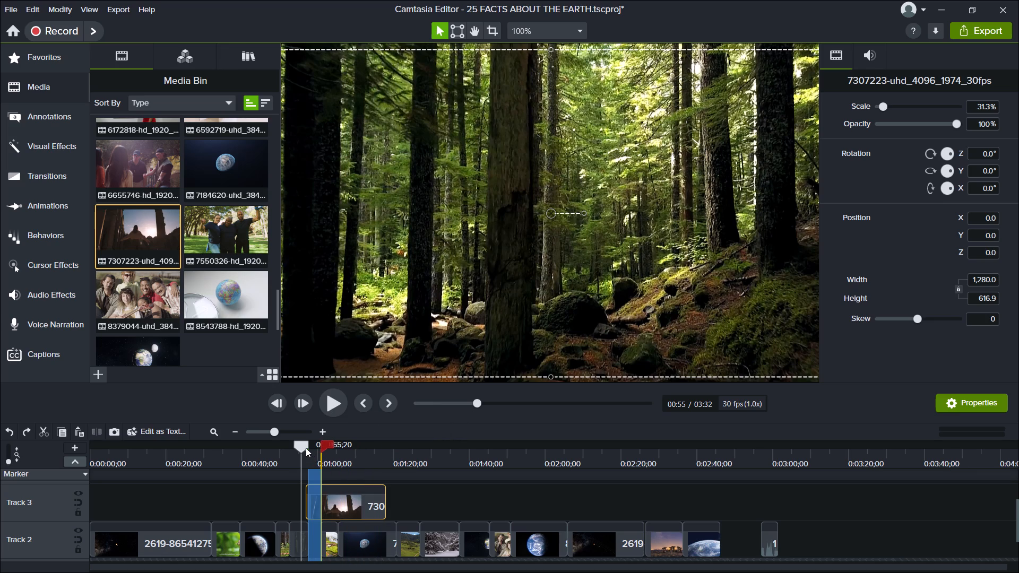
drag(304, 447, 256, 449)
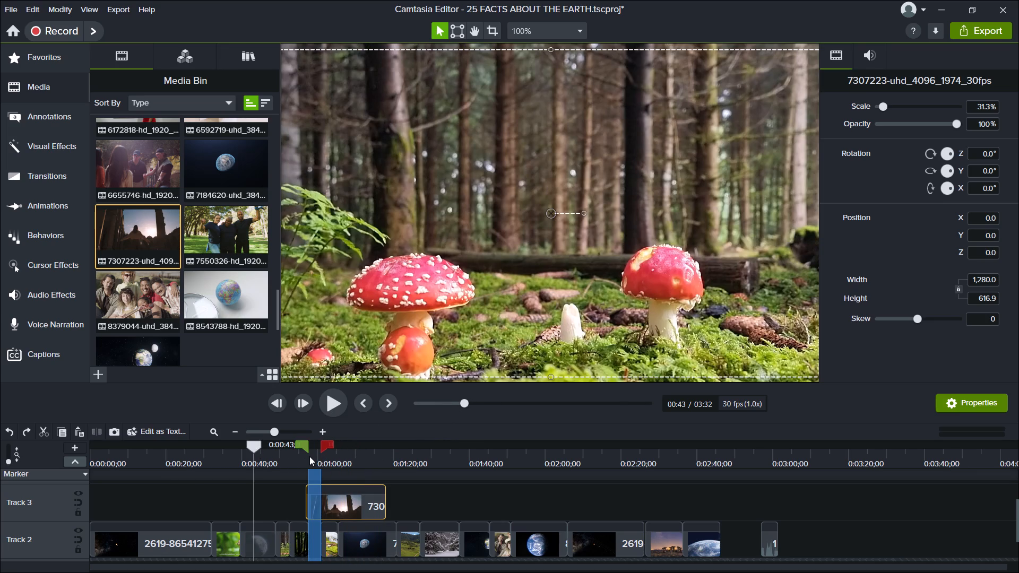
drag(306, 445, 300, 444)
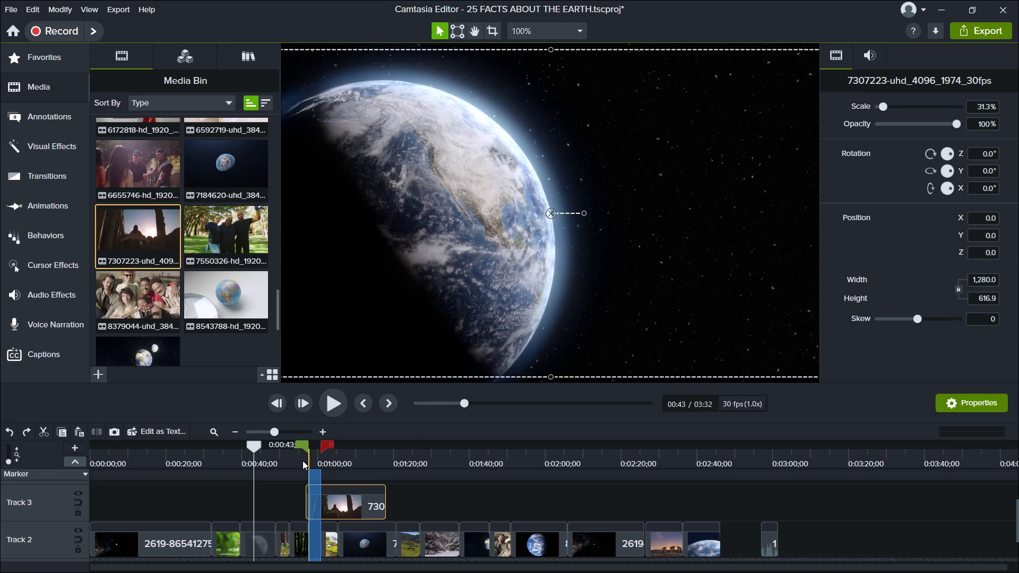
click(303, 461)
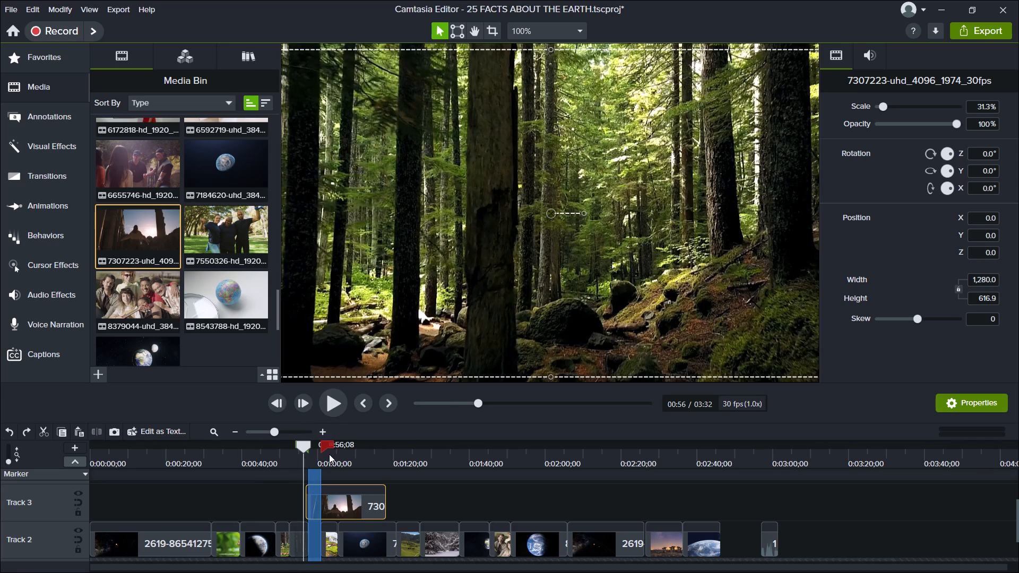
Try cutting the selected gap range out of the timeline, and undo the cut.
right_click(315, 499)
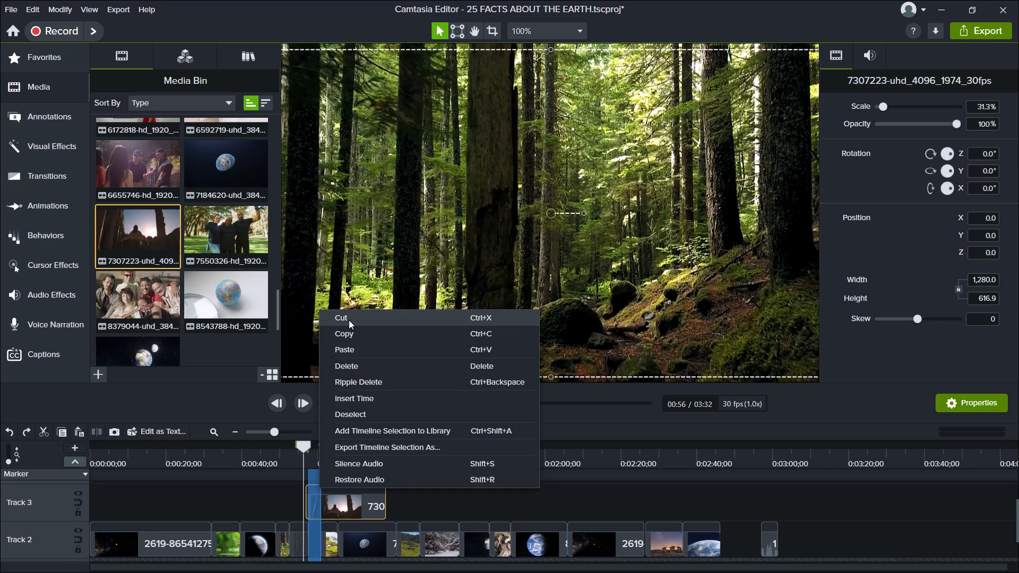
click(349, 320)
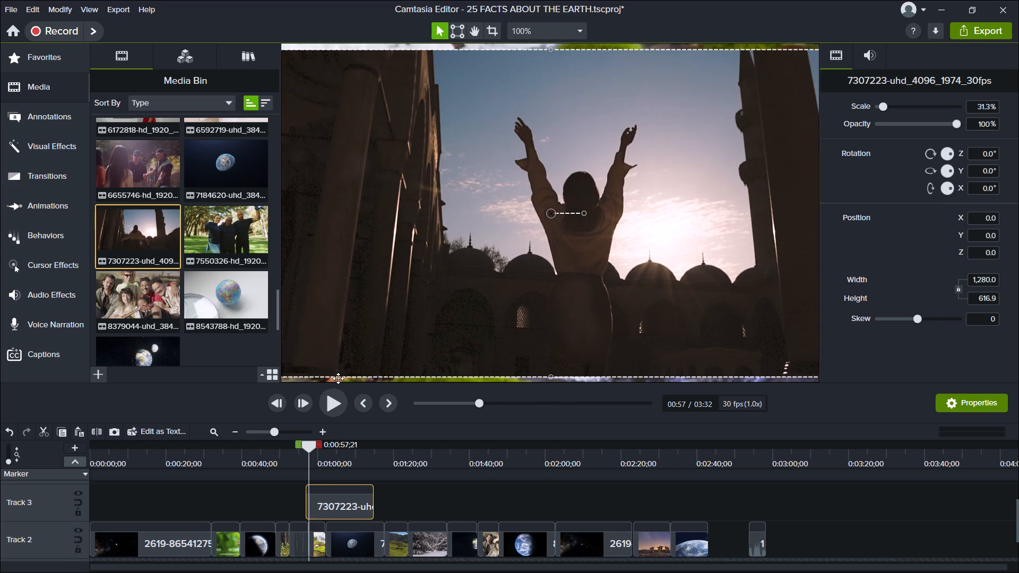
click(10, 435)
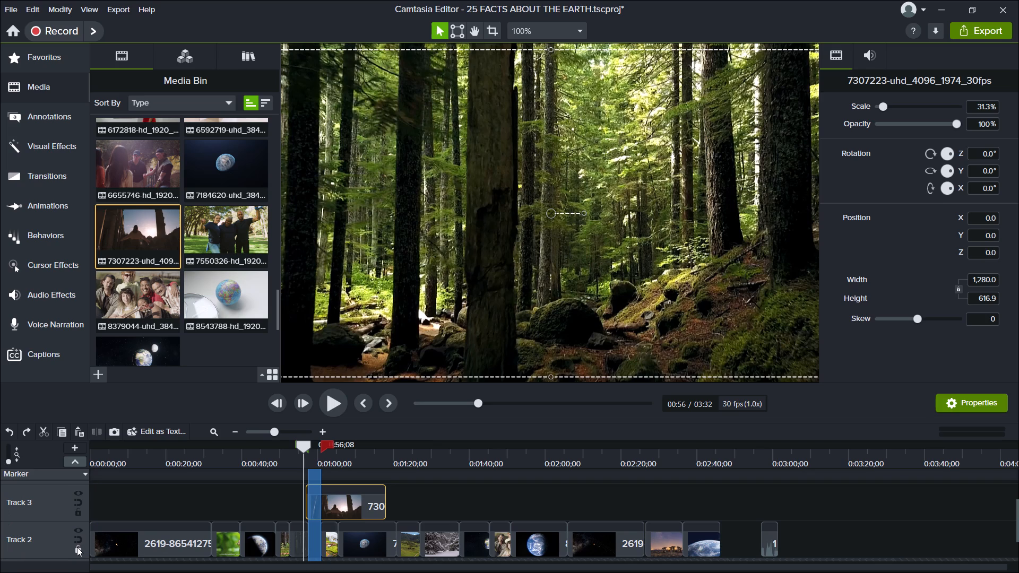
Delete the part of the Track 3 clip after 0:01:00;18, keeping Track 2 locked during the deletion and unlocking it when done.
click(77, 547)
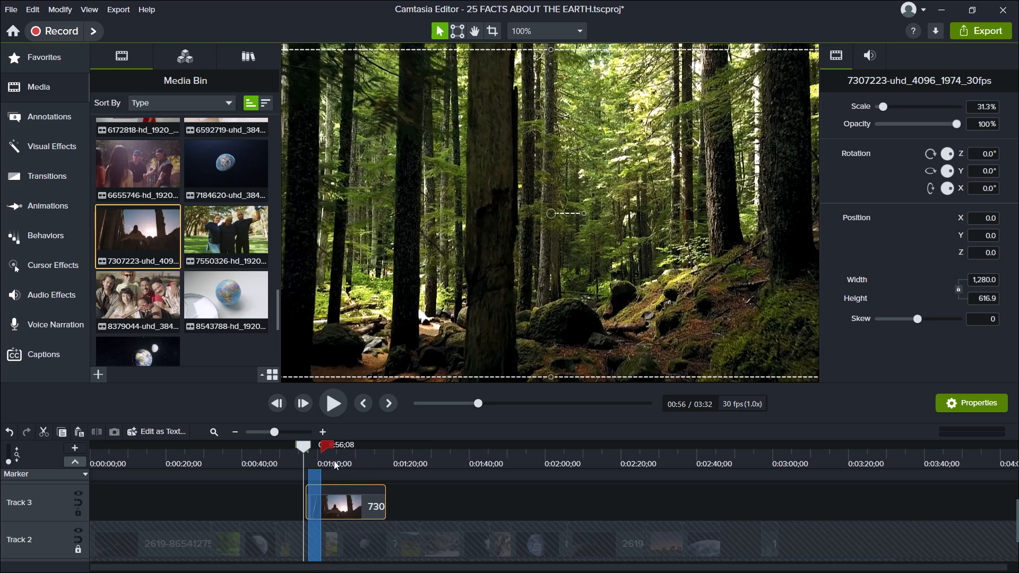
drag(326, 443, 386, 453)
drag(308, 442, 323, 445)
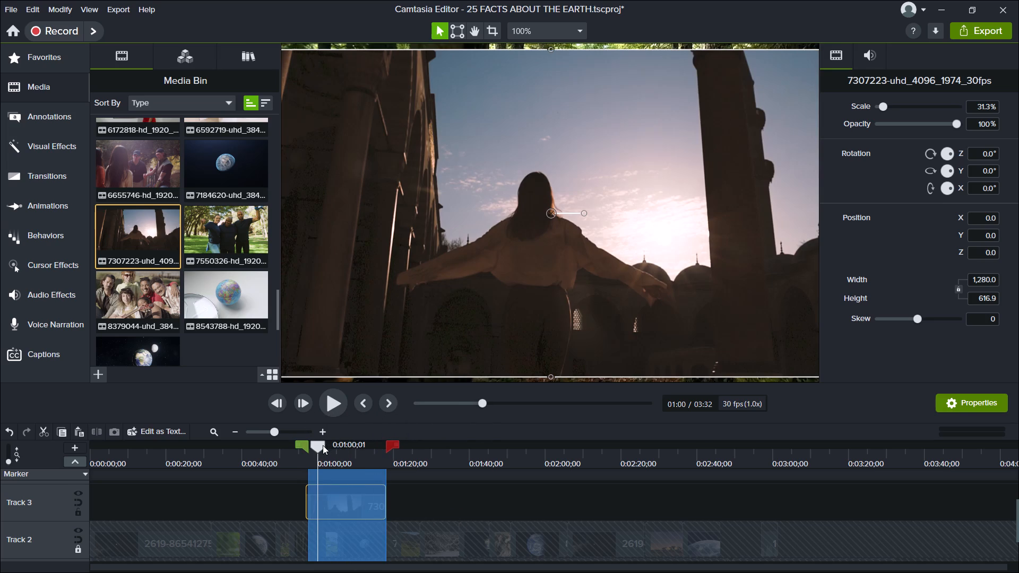
drag(323, 445, 325, 445)
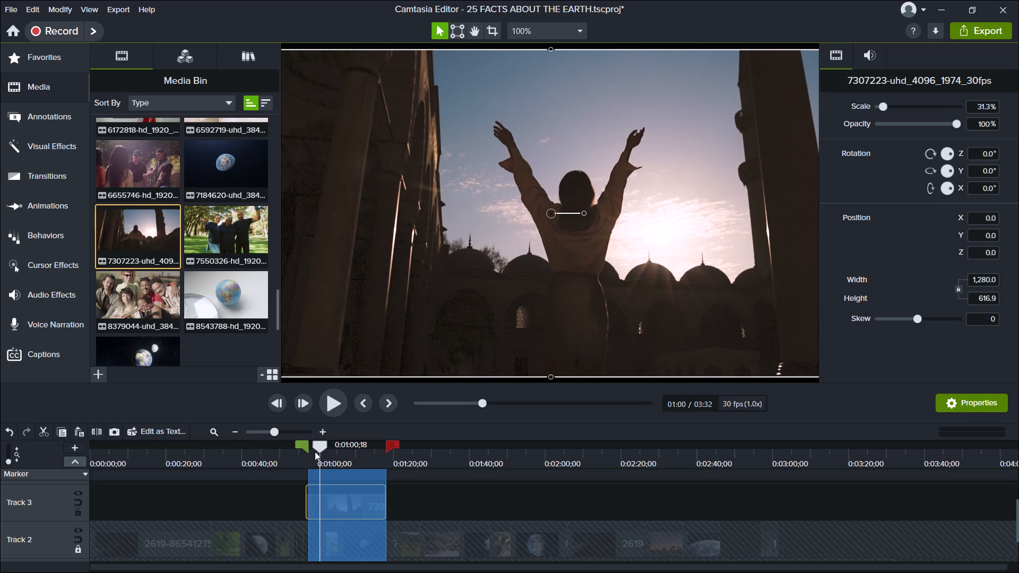
drag(305, 447, 320, 445)
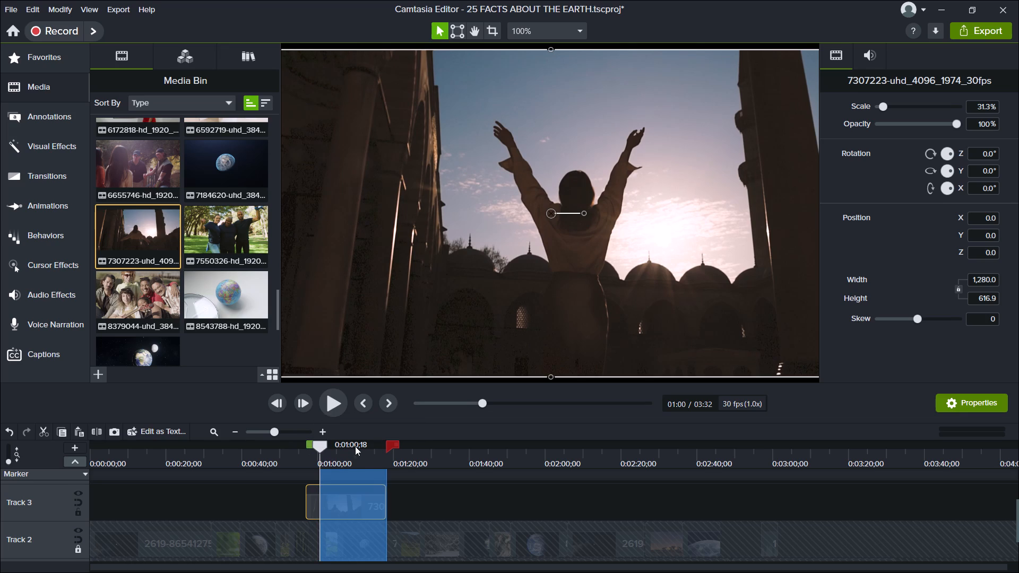
key(BackSpace)
click(424, 500)
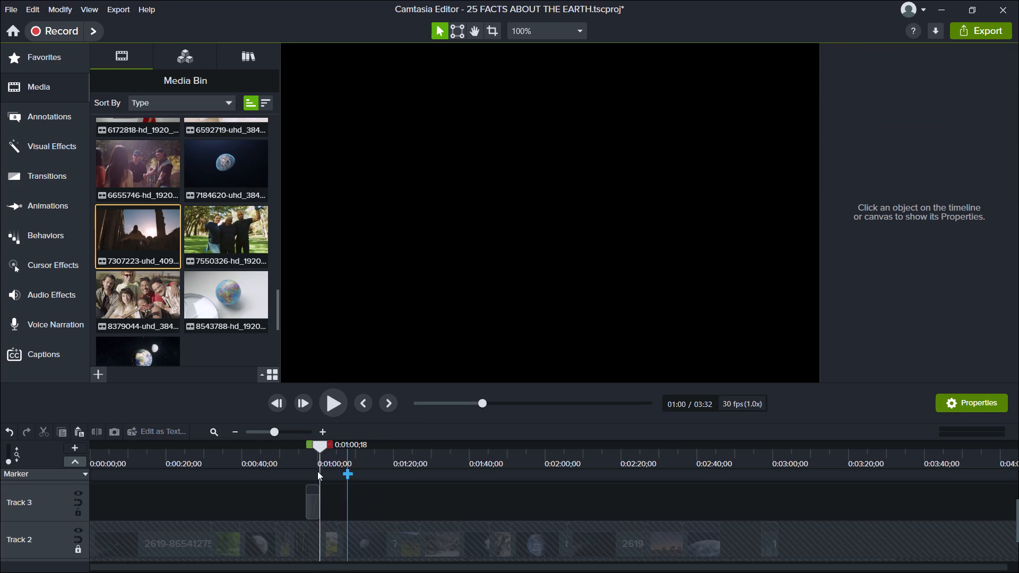
click(77, 546)
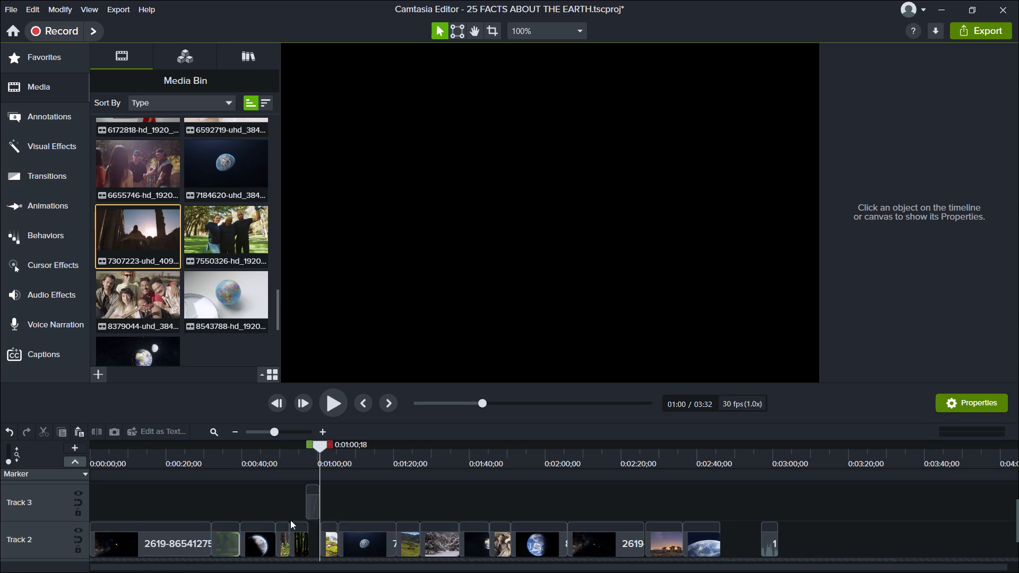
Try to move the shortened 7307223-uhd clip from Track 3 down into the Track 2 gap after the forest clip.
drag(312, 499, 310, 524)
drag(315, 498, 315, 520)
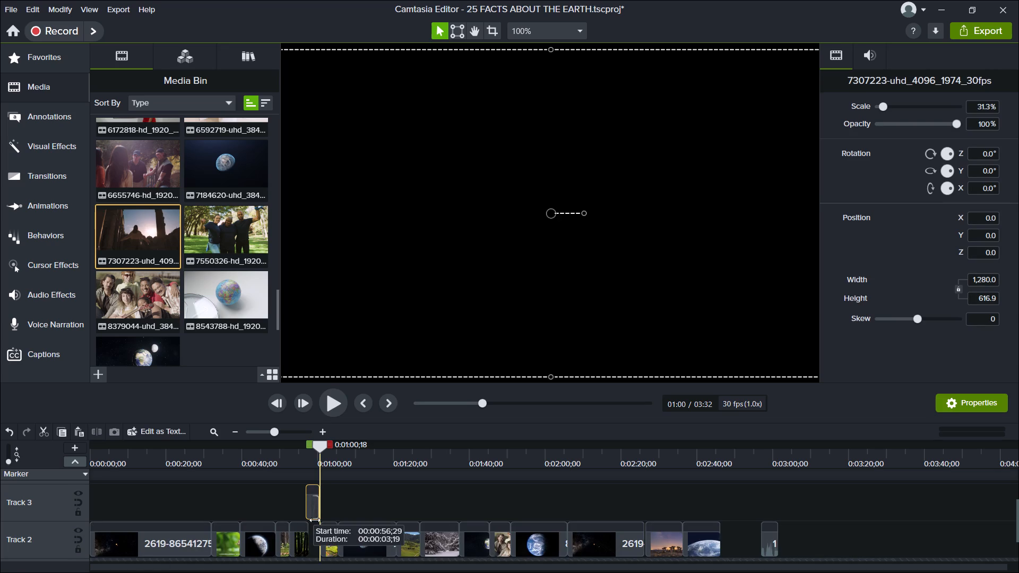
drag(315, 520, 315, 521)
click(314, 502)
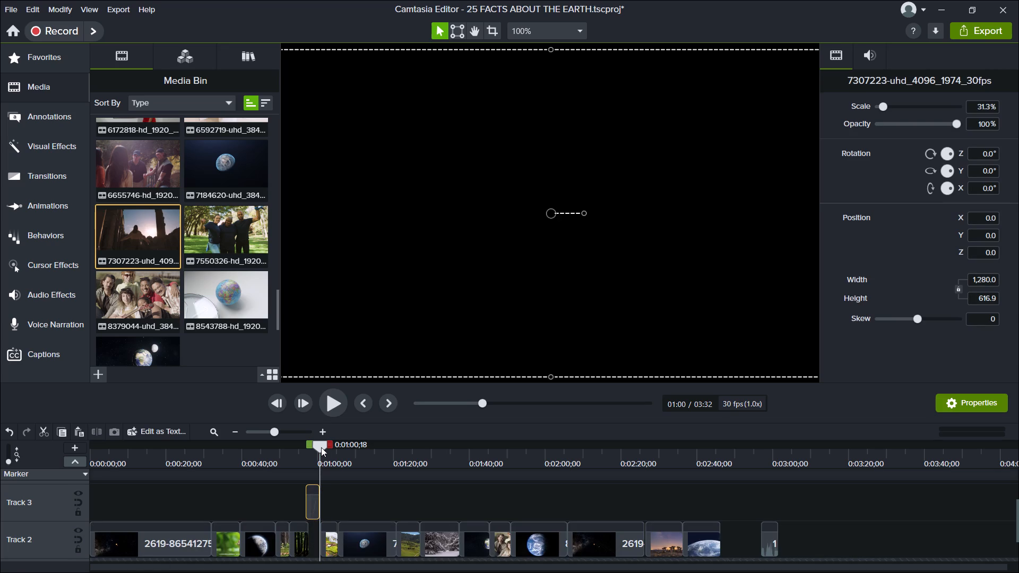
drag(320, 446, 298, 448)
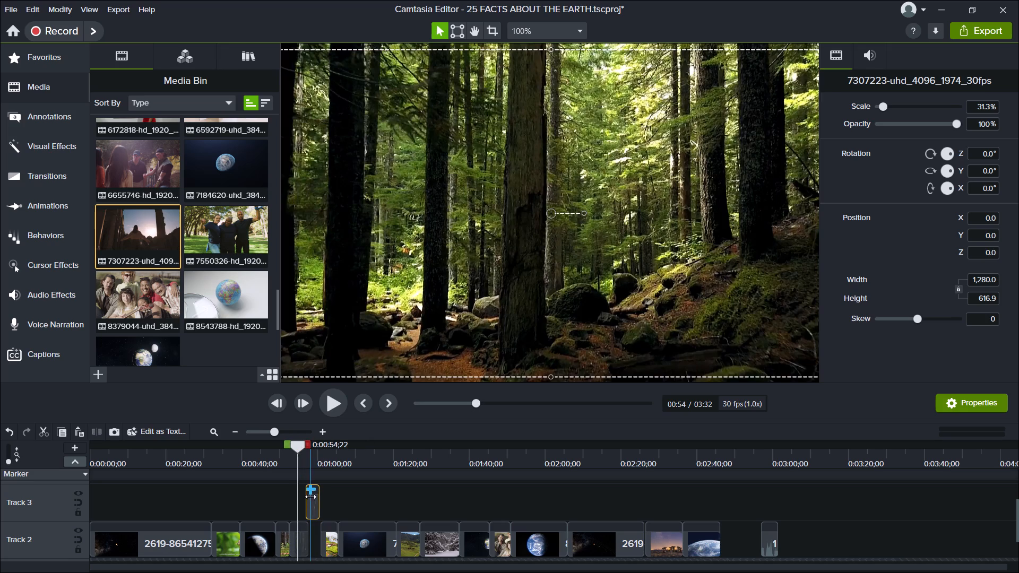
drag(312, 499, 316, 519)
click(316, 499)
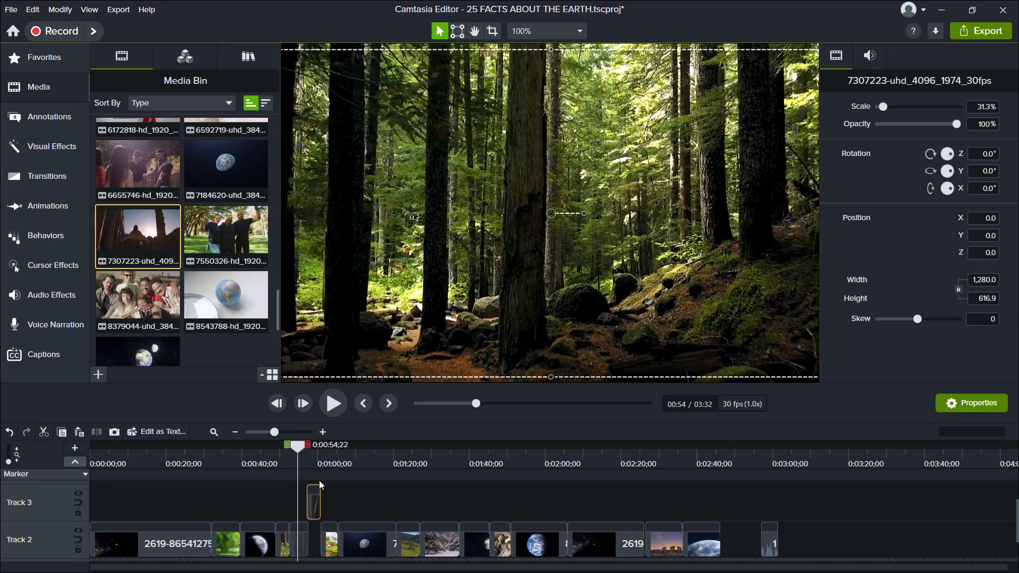
Add timeline markers at the two edges of the Track 2 gap, at about 0:01:01 and 0:00:57;24.
click(320, 474)
click(309, 470)
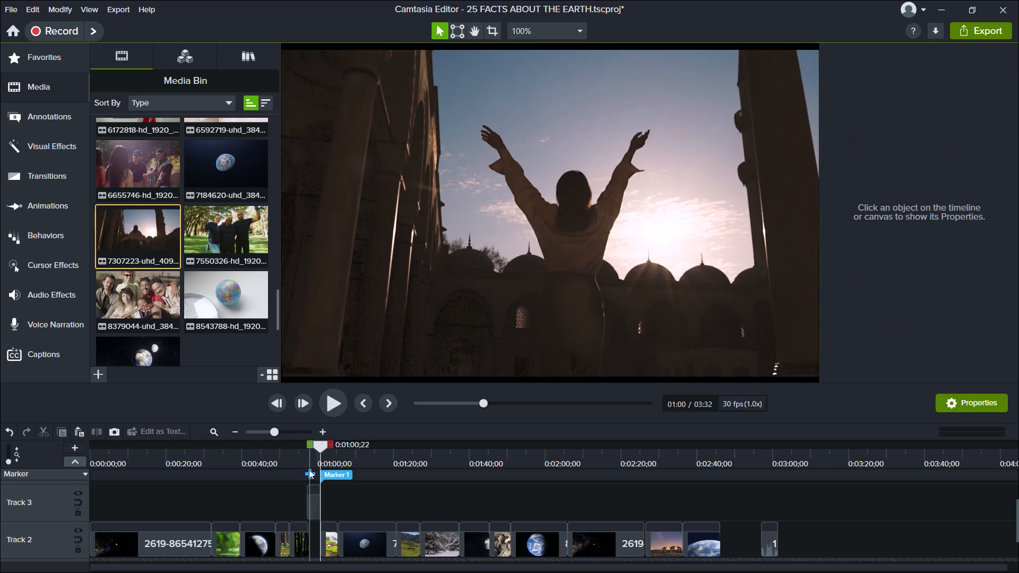
Cut the shortened clip, paste it back onto Track 3, and position it over the Track 2 gap starting at about 0:00:57;24.
click(312, 496)
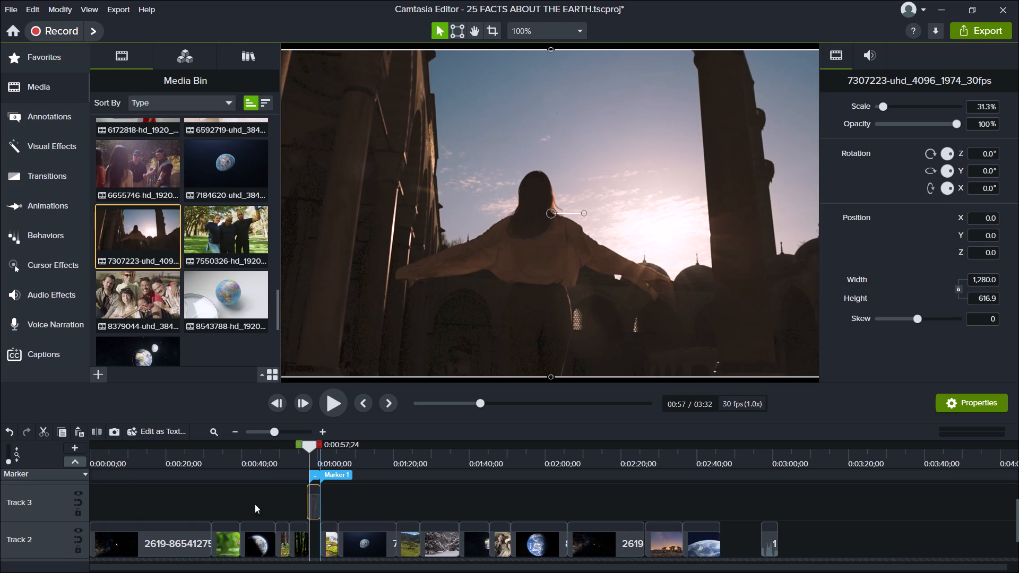
click(42, 426)
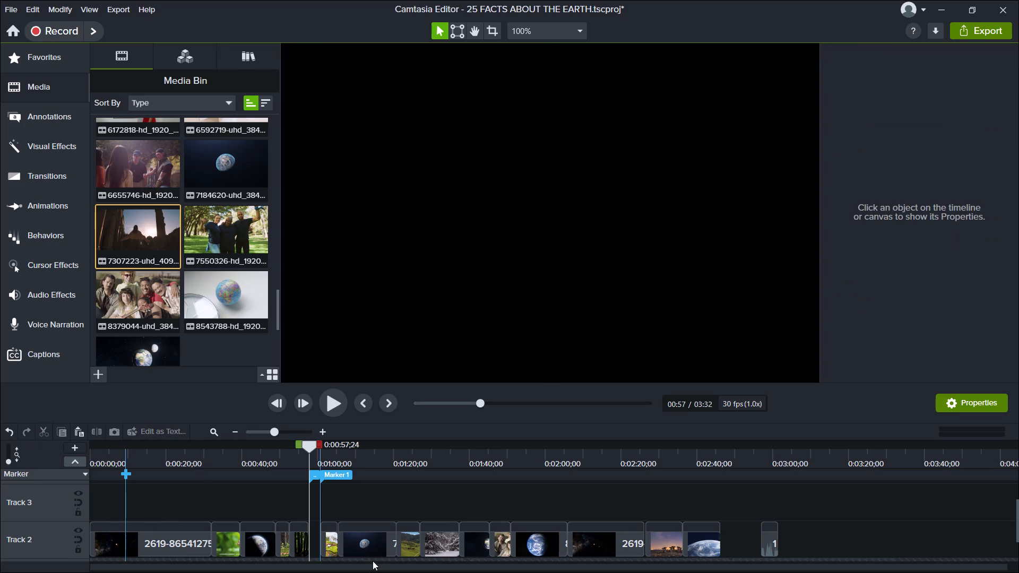
right_click(312, 535)
click(368, 308)
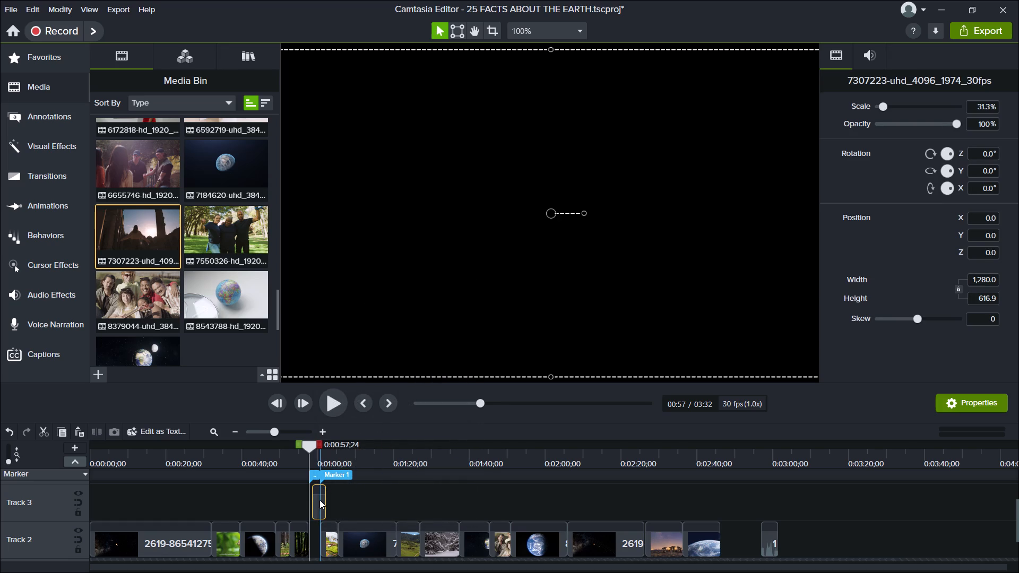
drag(319, 500, 316, 514)
scroll(862, 493, down, 2)
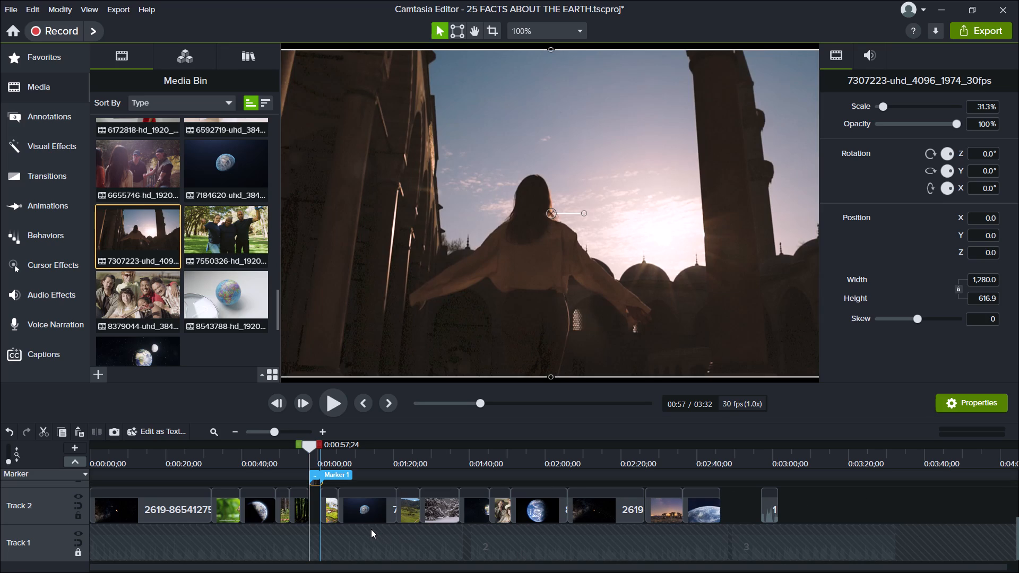
scroll(371, 528, up, 1)
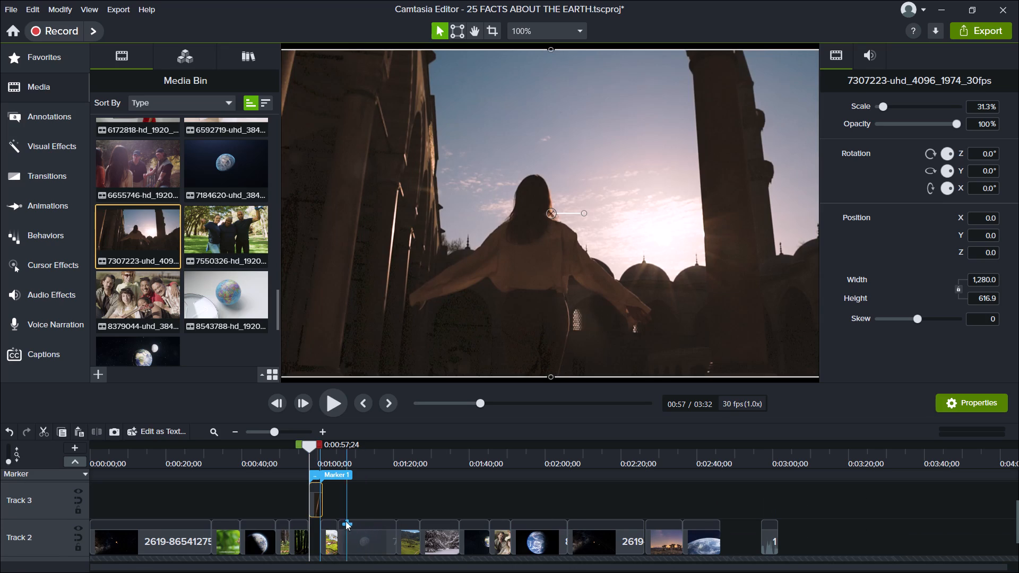
click(304, 497)
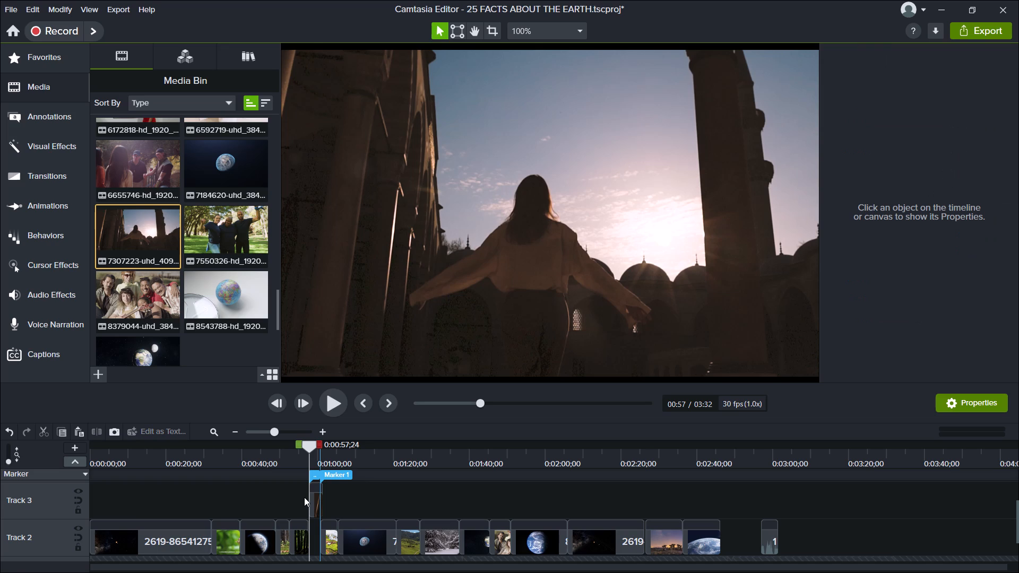
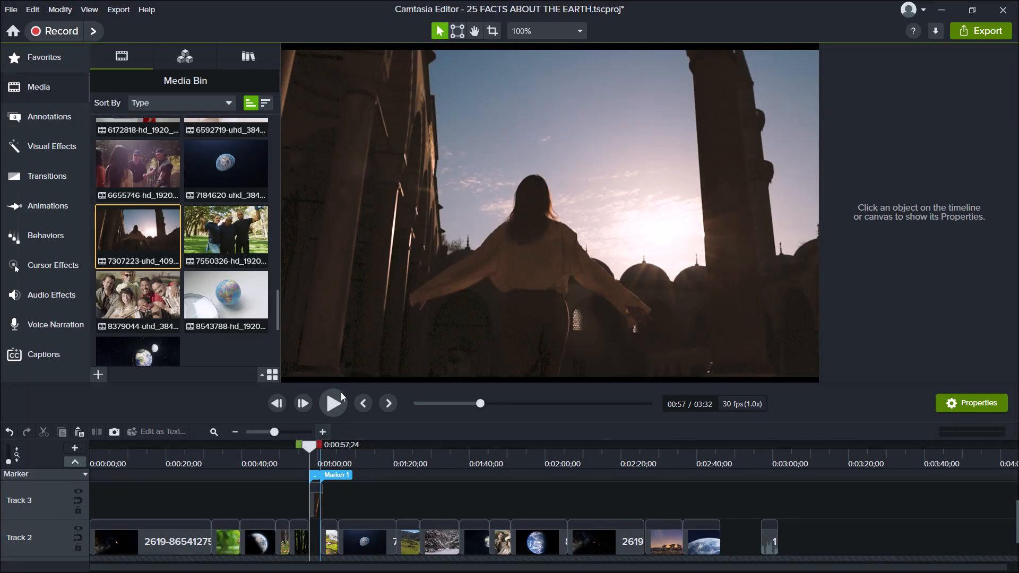
Play the timeline around the Track 3 clip and the stream clip that follows to review the sequence.
click(334, 394)
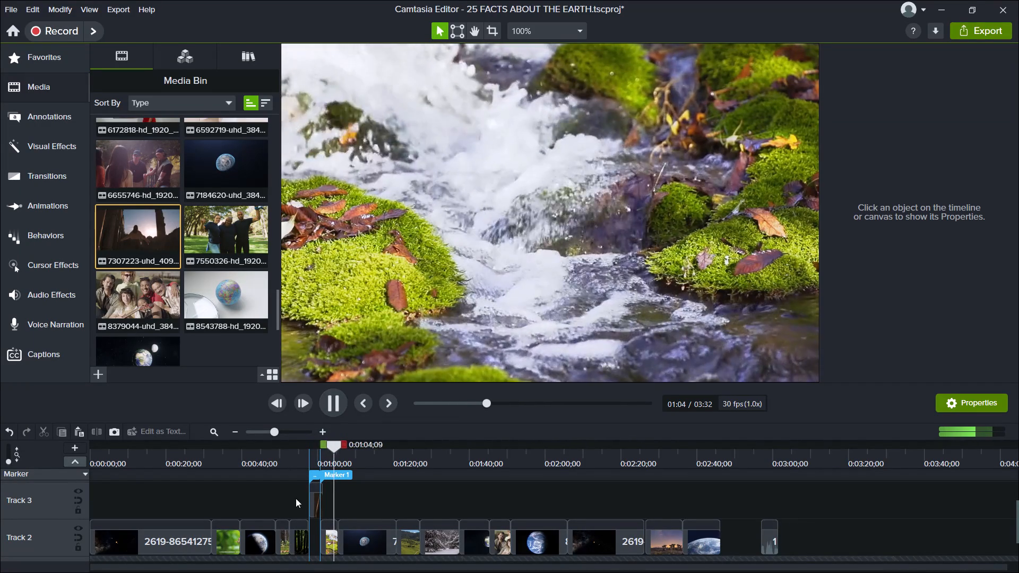
click(295, 499)
drag(338, 447, 276, 444)
click(335, 407)
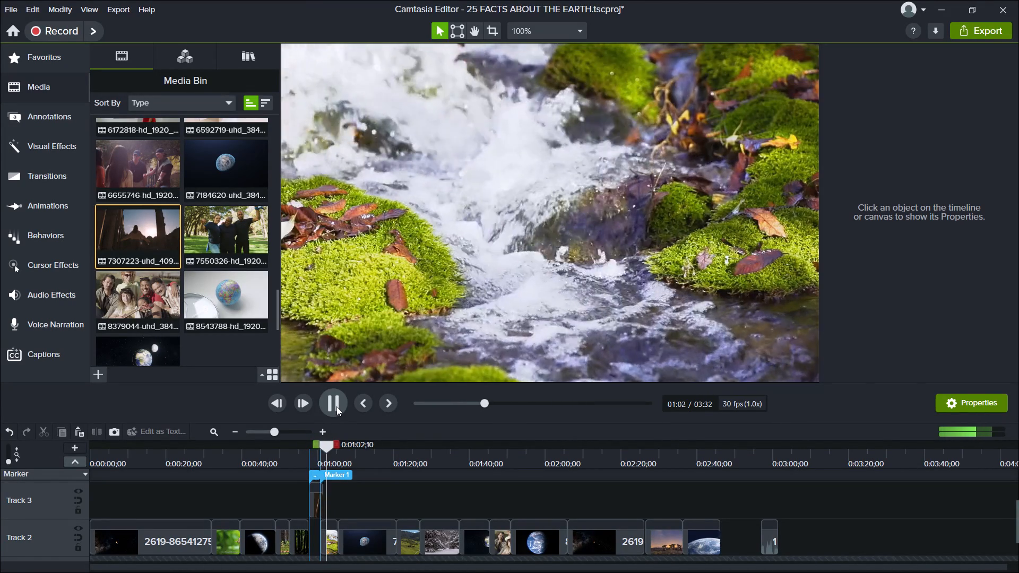
click(331, 532)
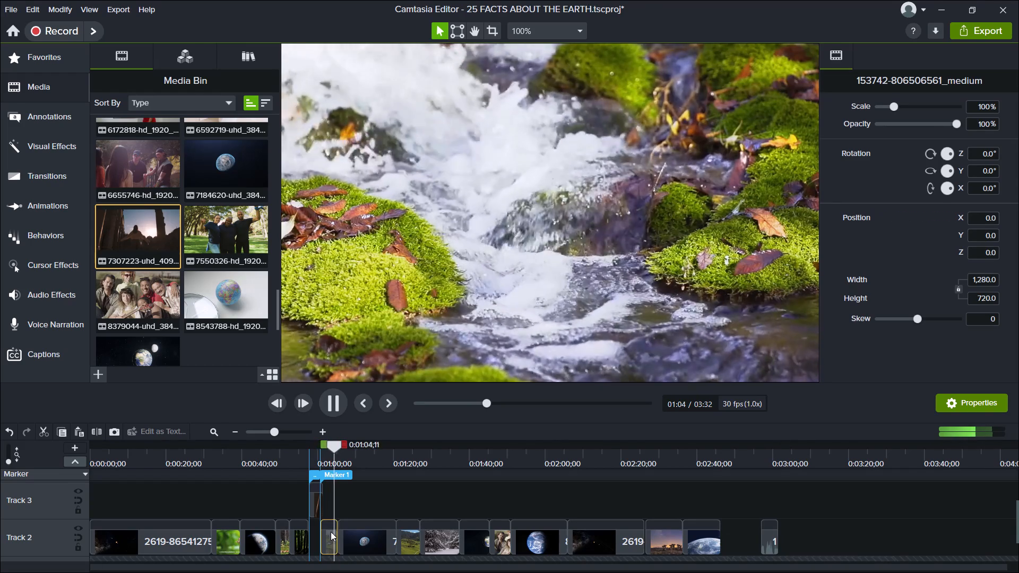
key(BackSpace)
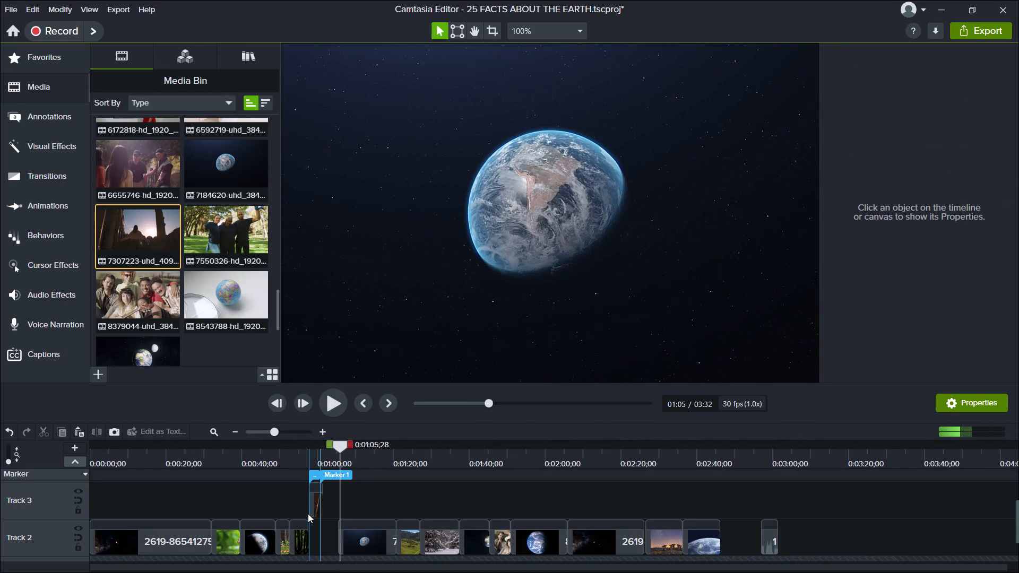
click(361, 493)
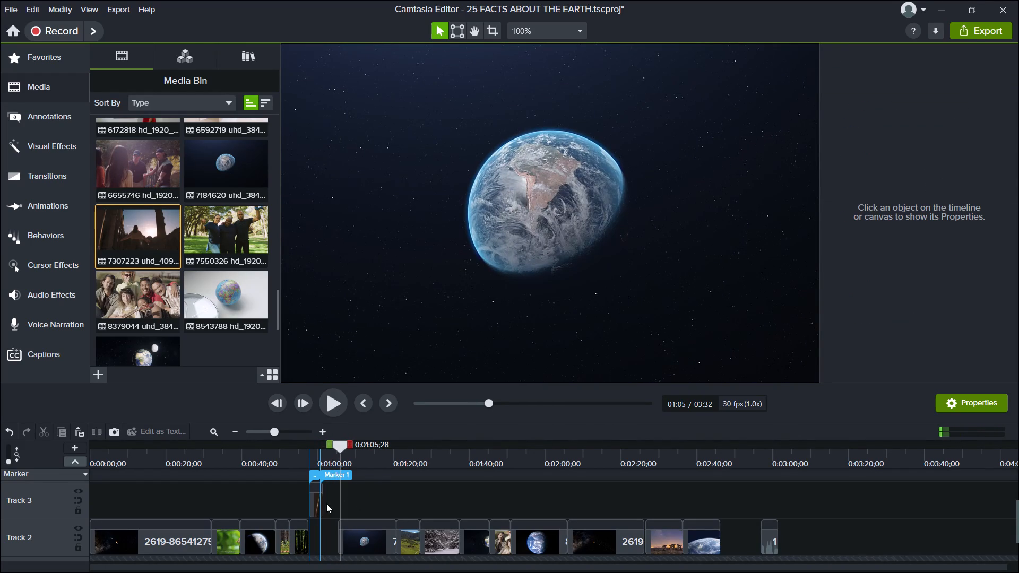
Move the shortened 7307223-uhd clip from Track 3 down into the Track 2 gap after the forest clip.
click(318, 500)
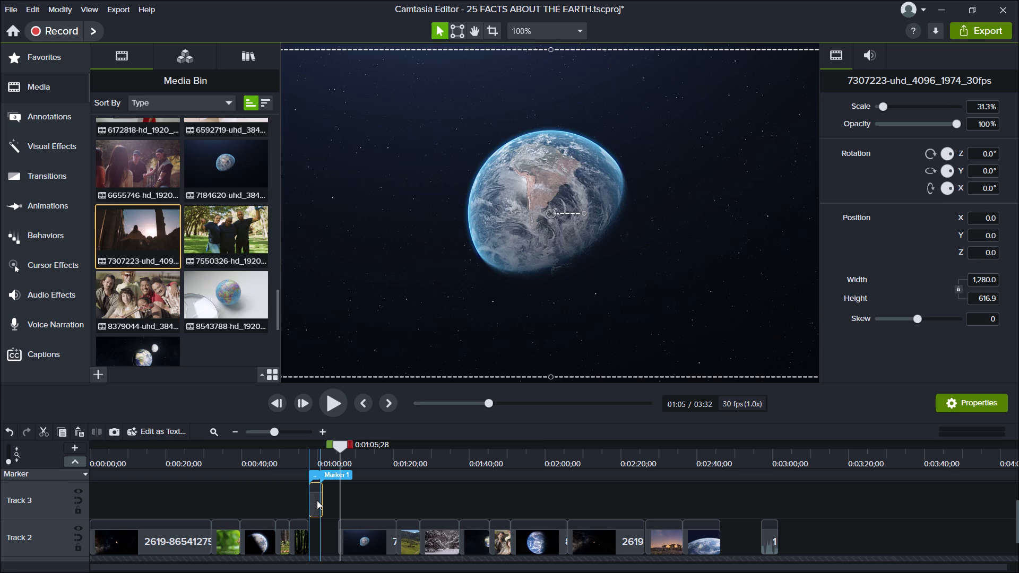
drag(316, 500, 317, 528)
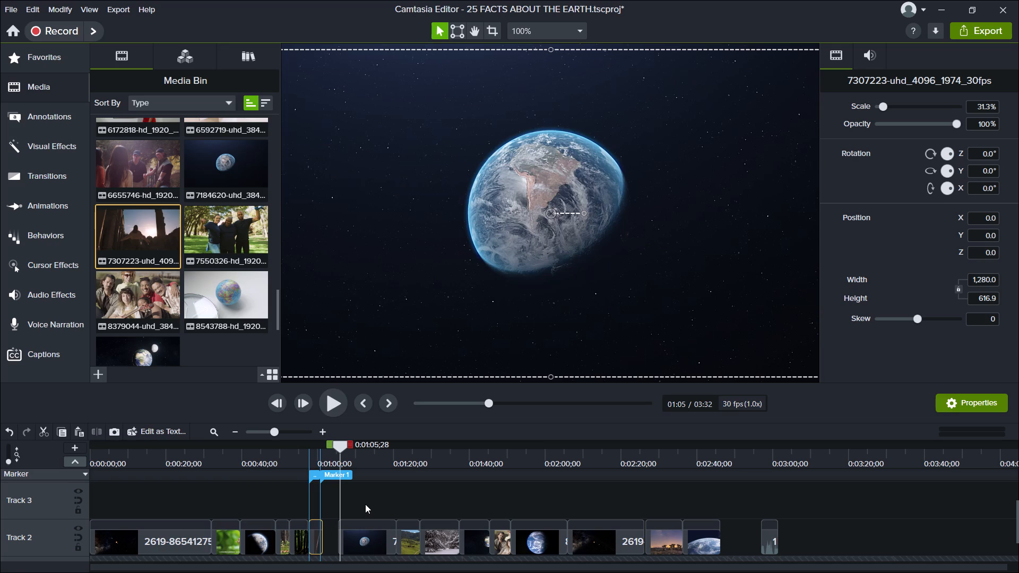
Play the timeline from about 0:00:54;22 to review the placed 7307223-uhd clip and the empty stretch after it.
drag(342, 450, 300, 460)
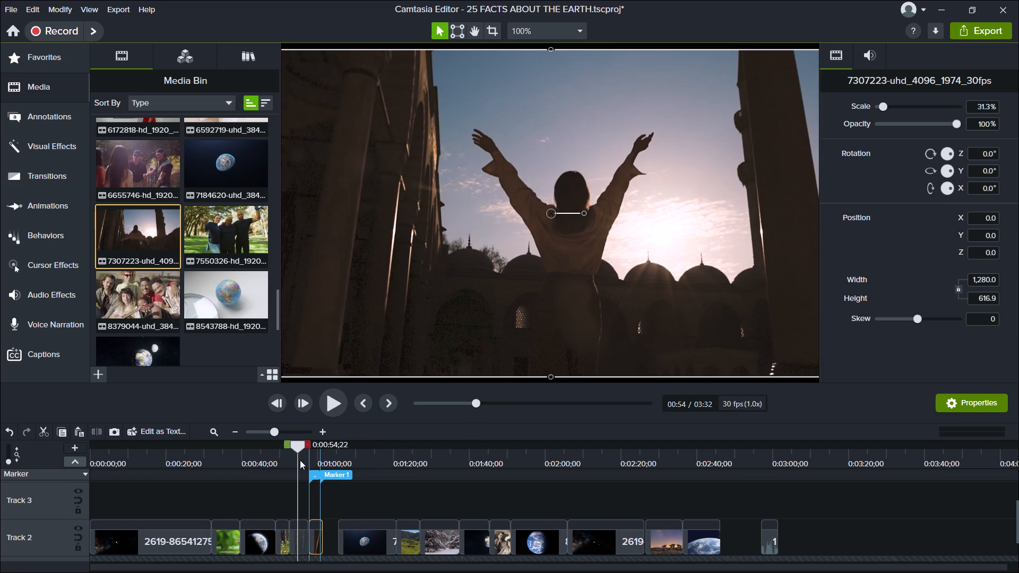
key(Left)
key(space)
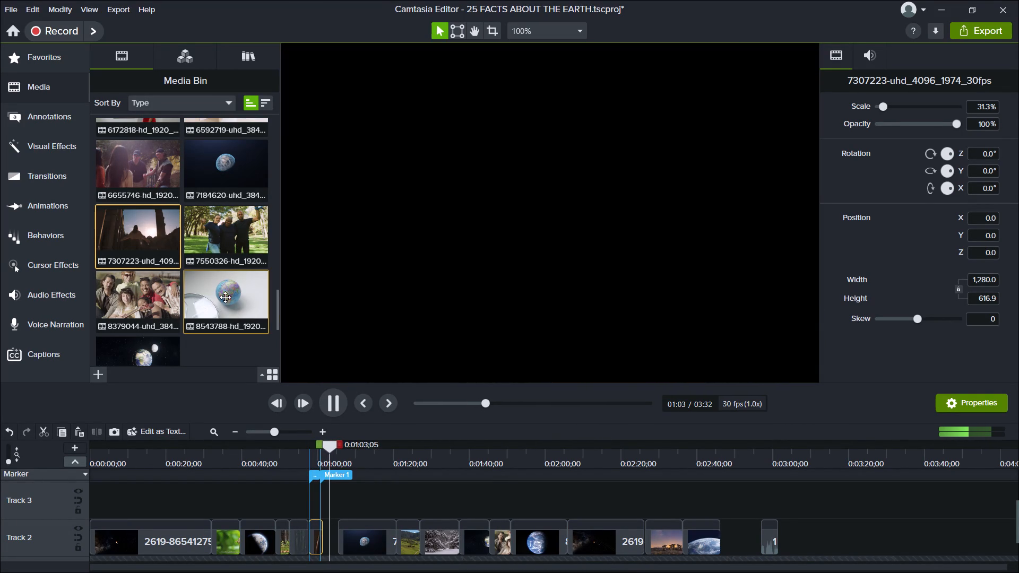
Browse the Media Bin's video clips for footage suited to the remaining Track 2 gap.
scroll(225, 297, down, 6)
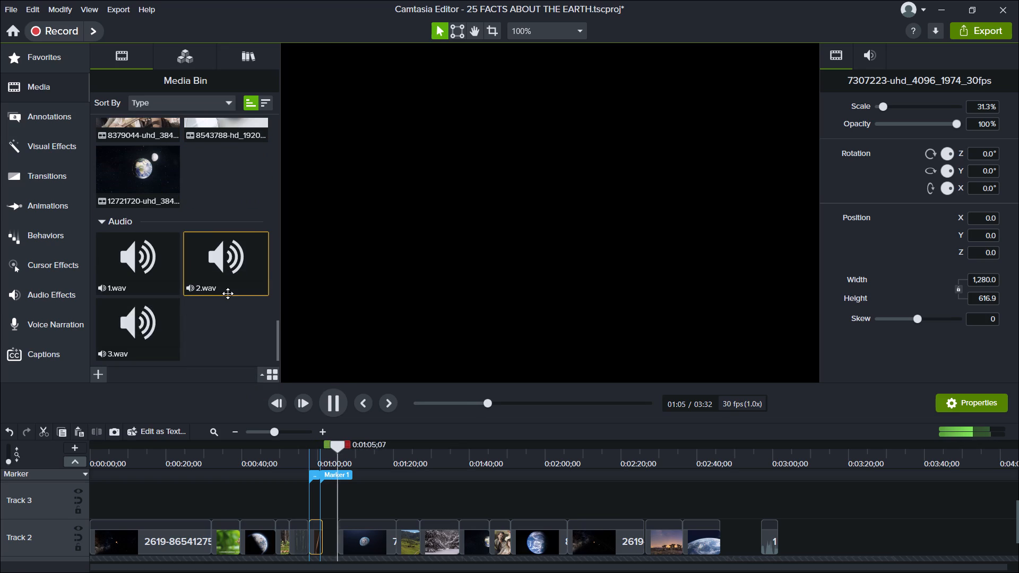
scroll(228, 293, up, 9)
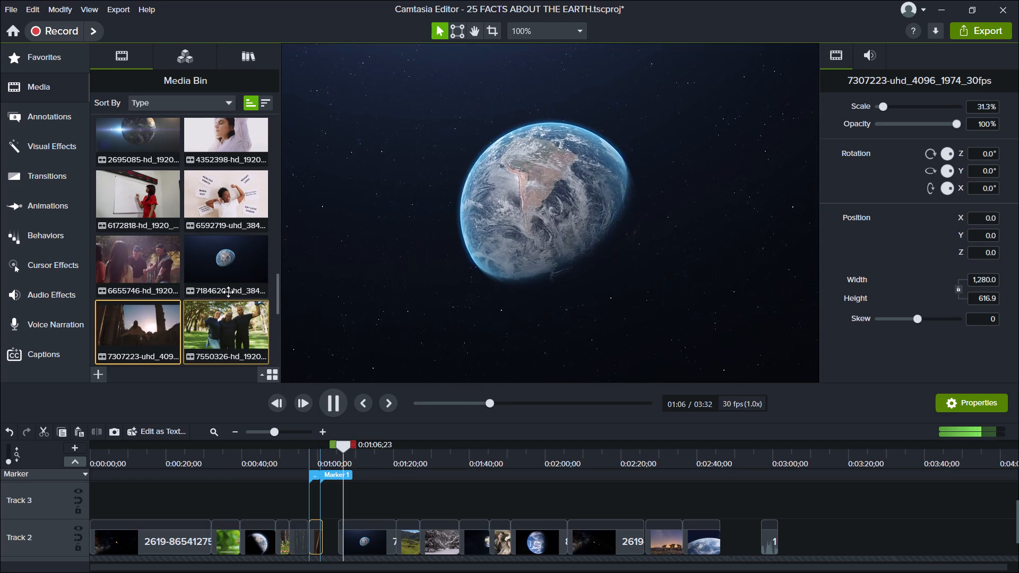
scroll(228, 291, up, 5)
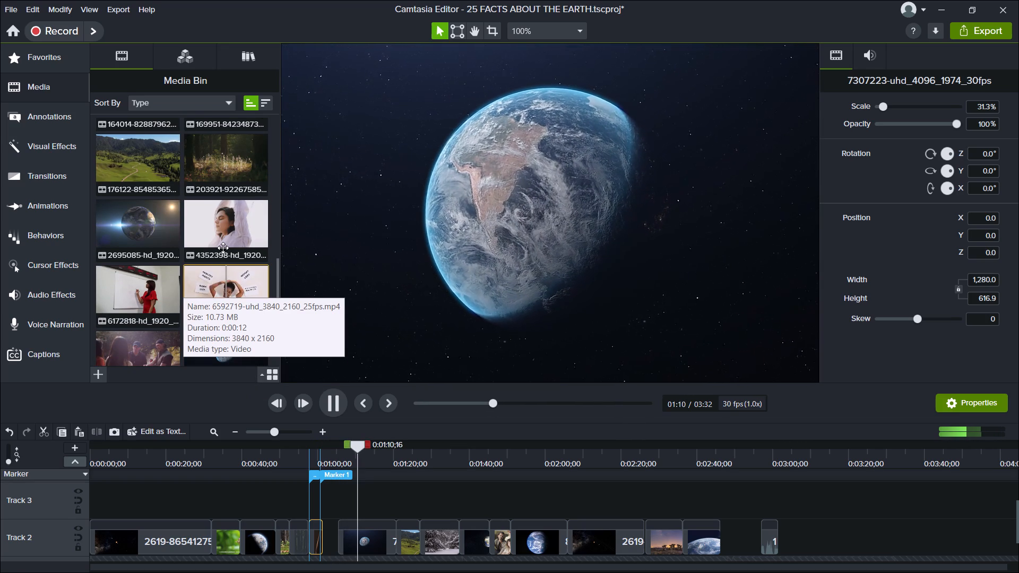
scroll(223, 248, up, 2)
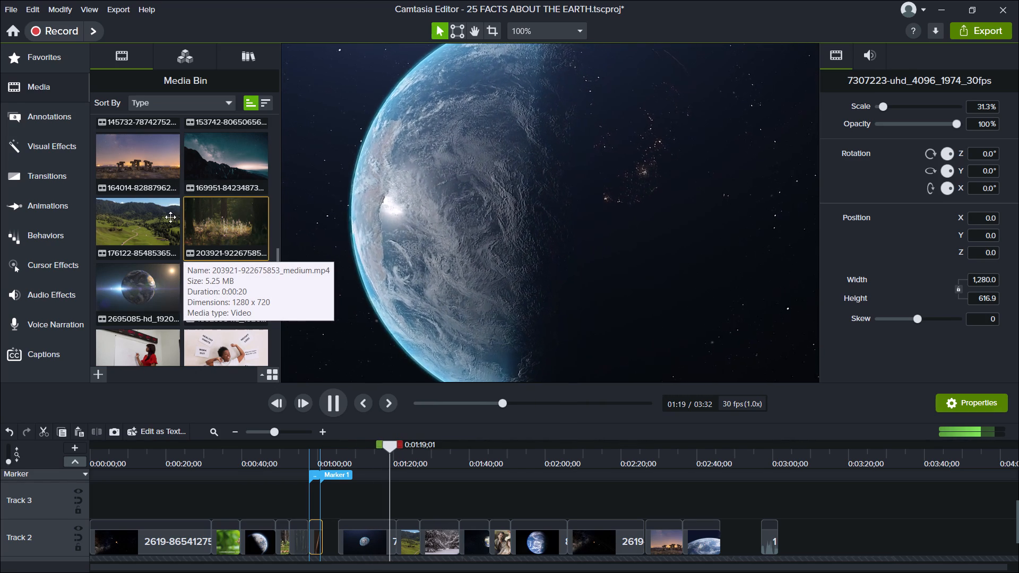
scroll(182, 211, up, 3)
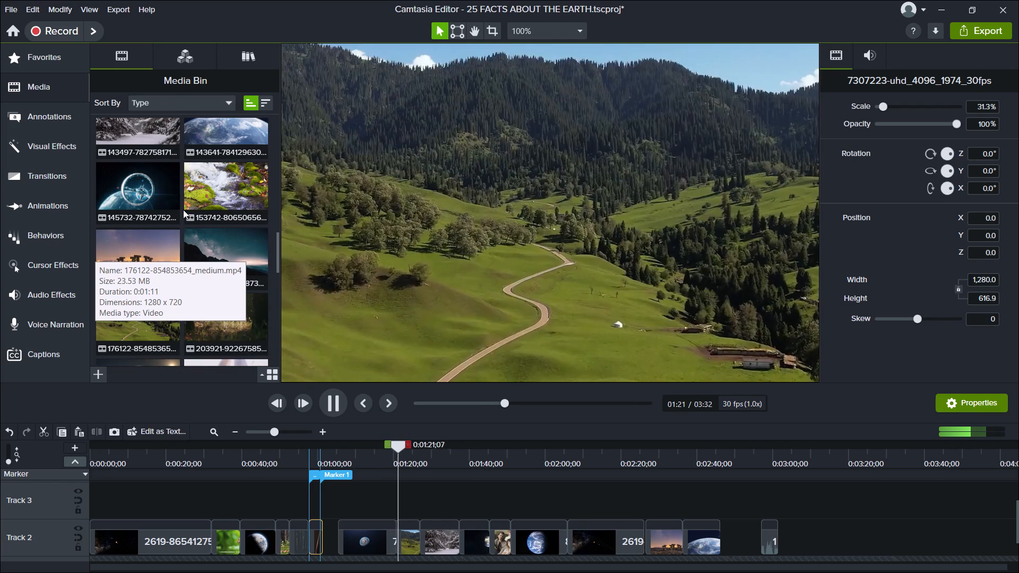
scroll(184, 209, up, 2)
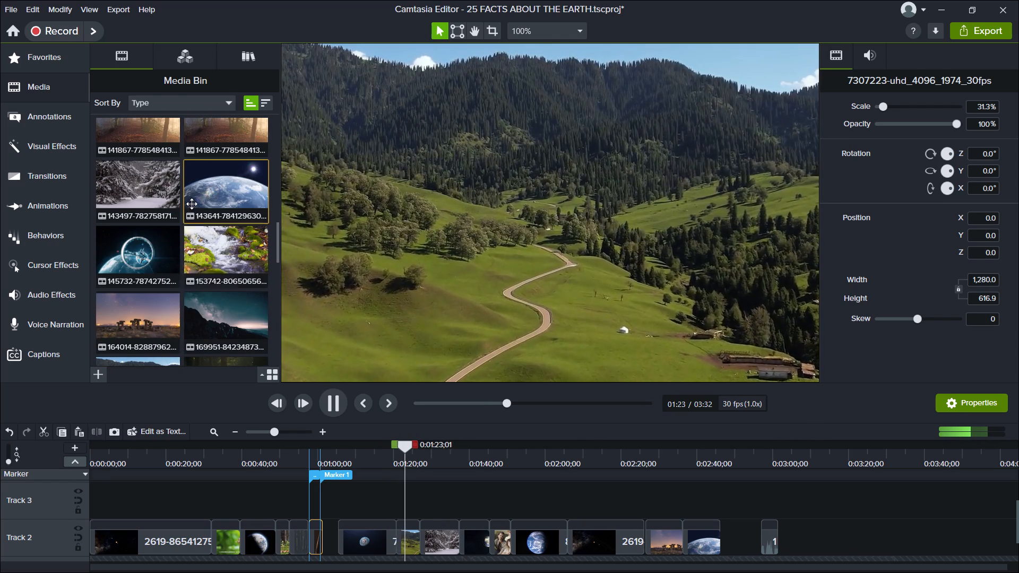
scroll(196, 202, up, 1)
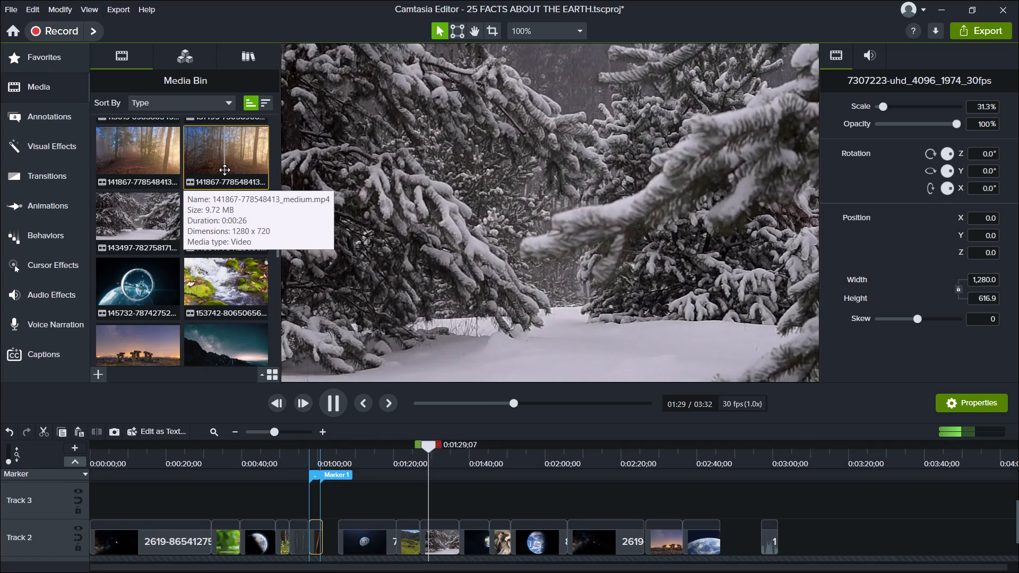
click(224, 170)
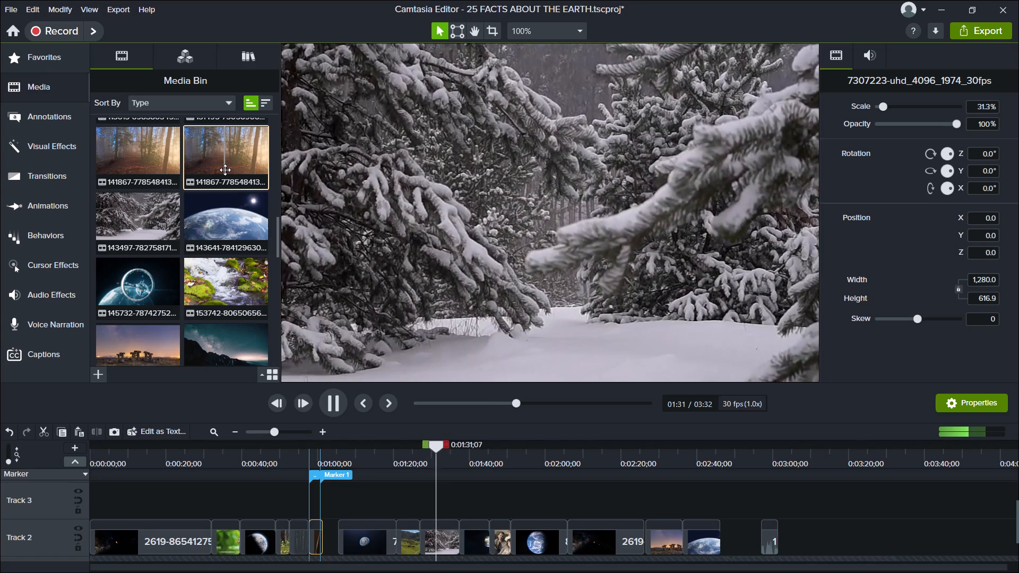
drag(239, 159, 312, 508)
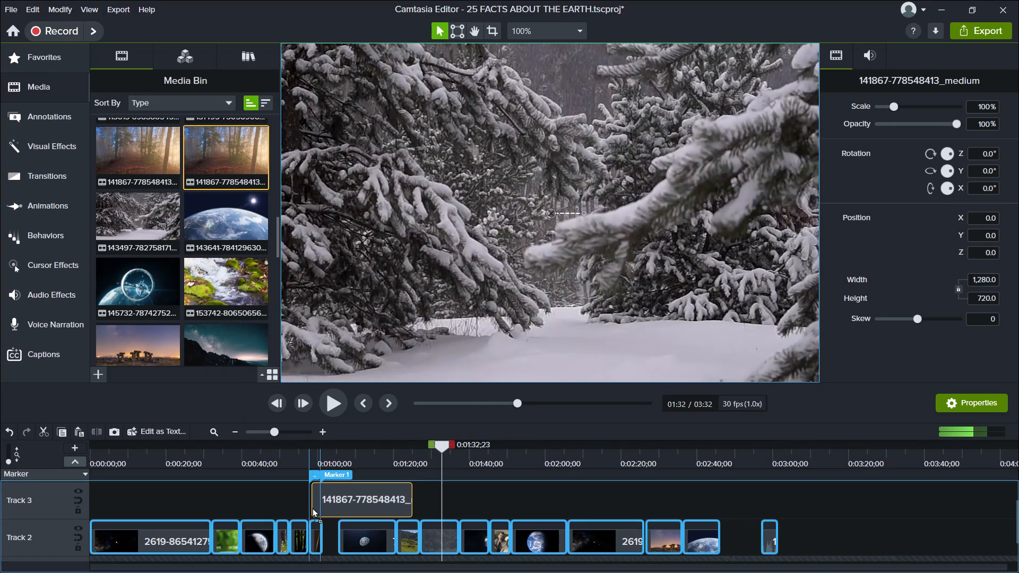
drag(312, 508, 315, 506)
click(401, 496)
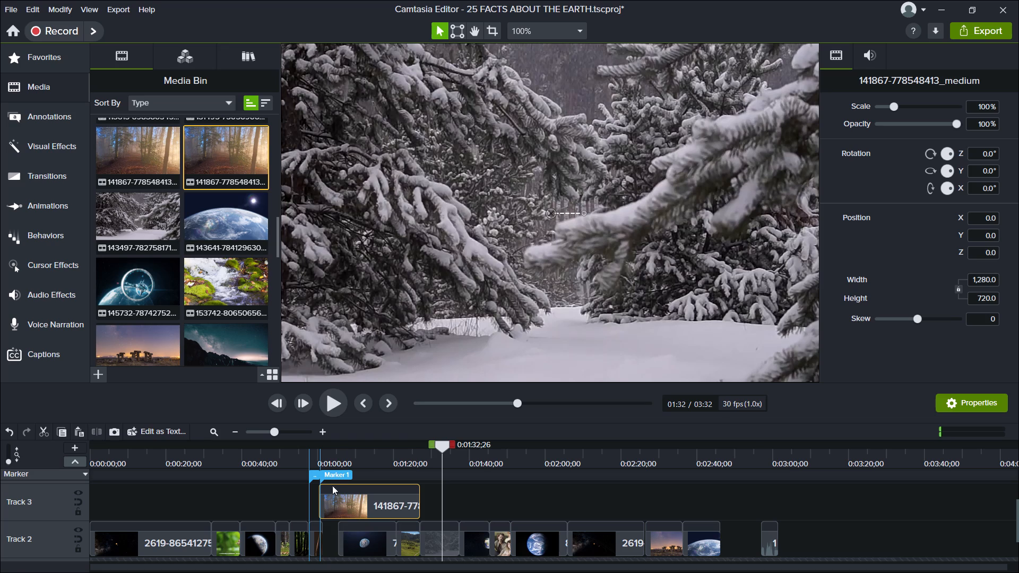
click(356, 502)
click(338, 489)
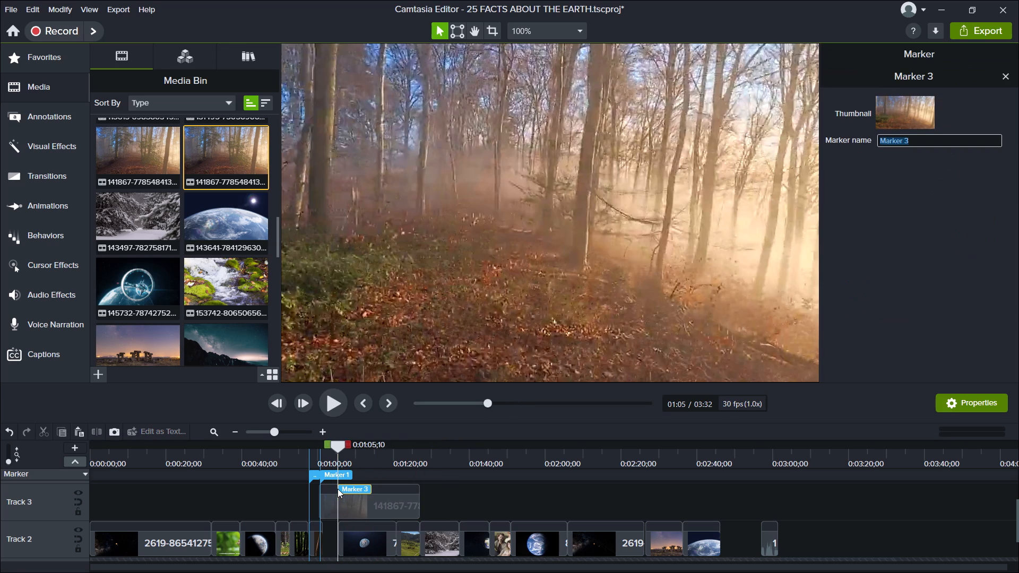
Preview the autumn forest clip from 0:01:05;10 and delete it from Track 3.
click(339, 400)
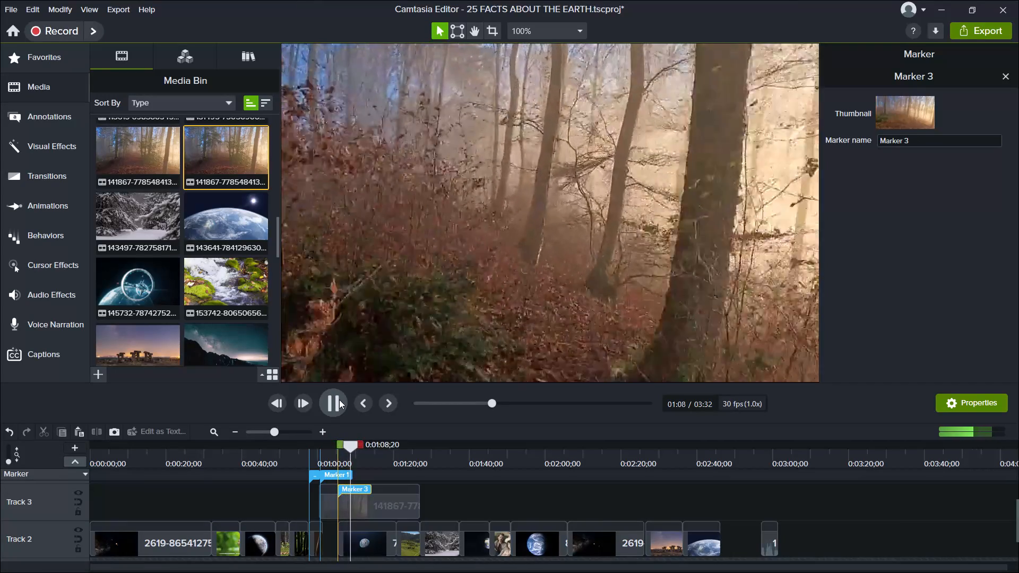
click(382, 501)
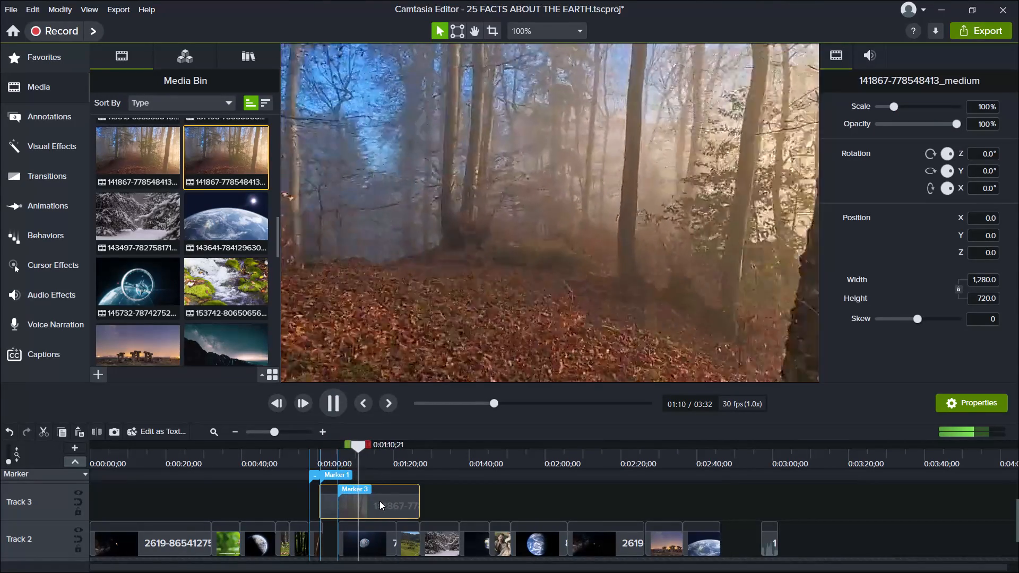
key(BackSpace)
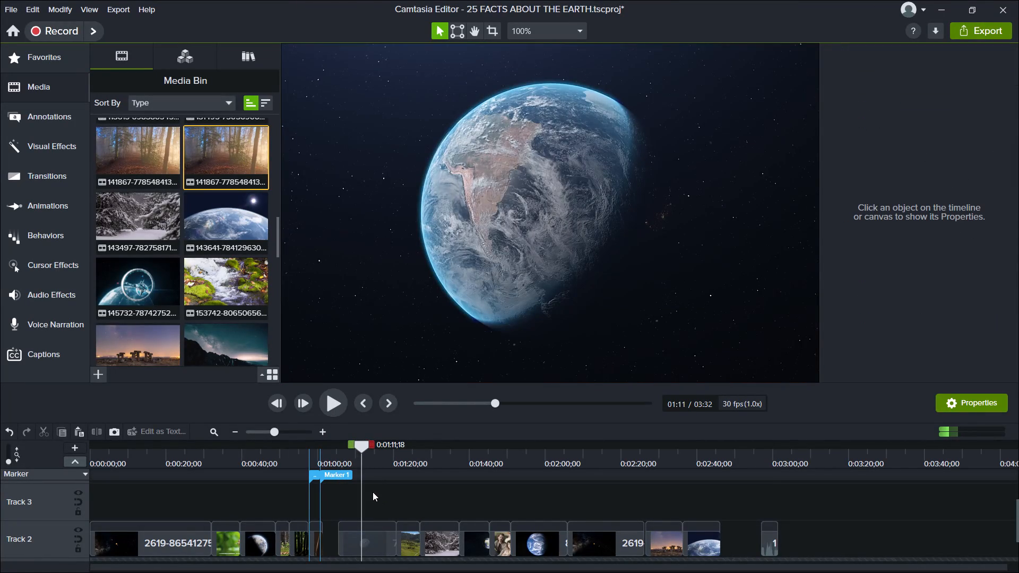
scroll(252, 364, down, 2)
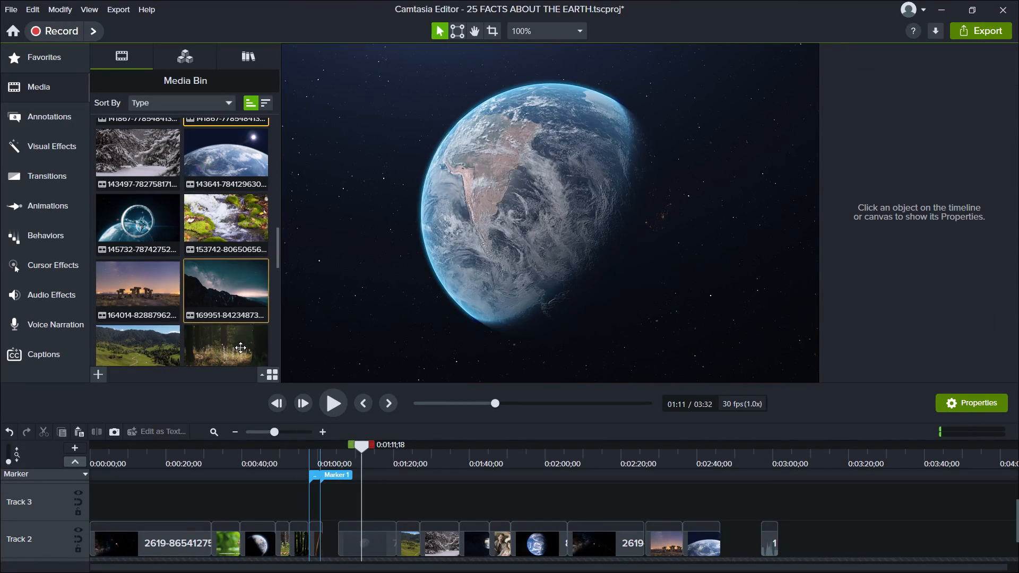
drag(229, 293, 300, 484)
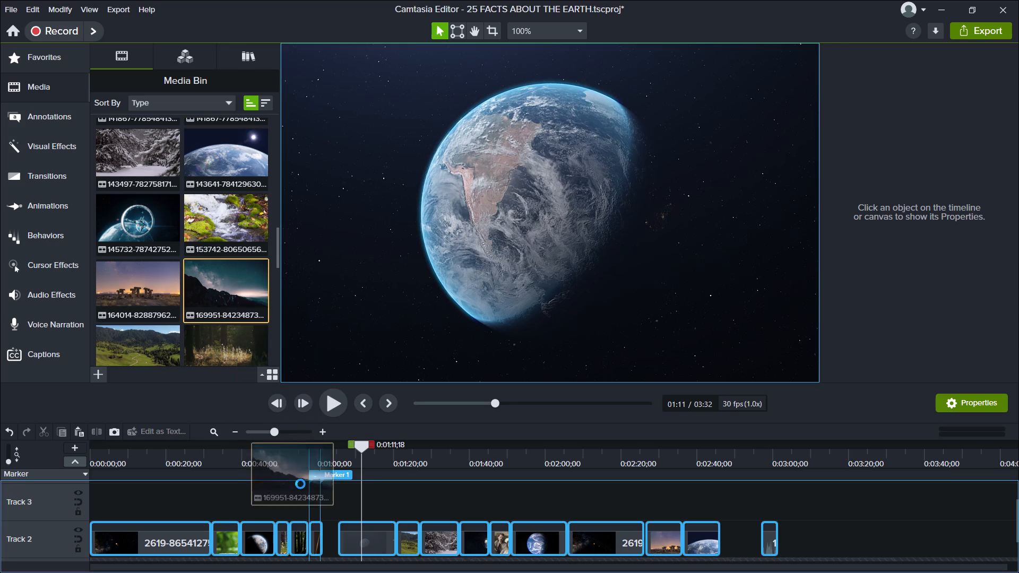
drag(300, 484, 325, 493)
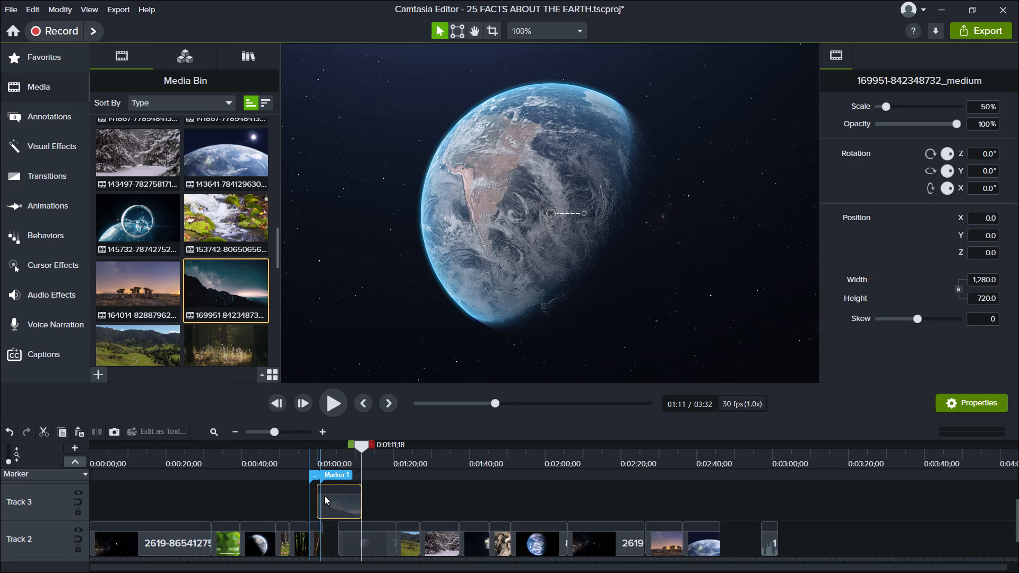
click(329, 491)
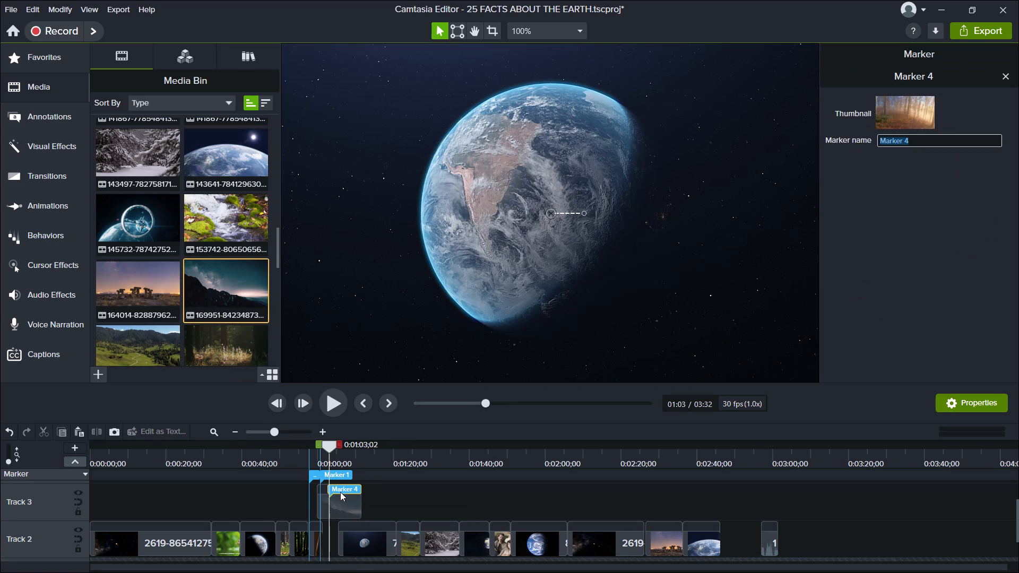
Select the timeline range from 0:01:03;02 to 0:01:05;13, where the 7184620-uhd Earth clip begins.
click(339, 501)
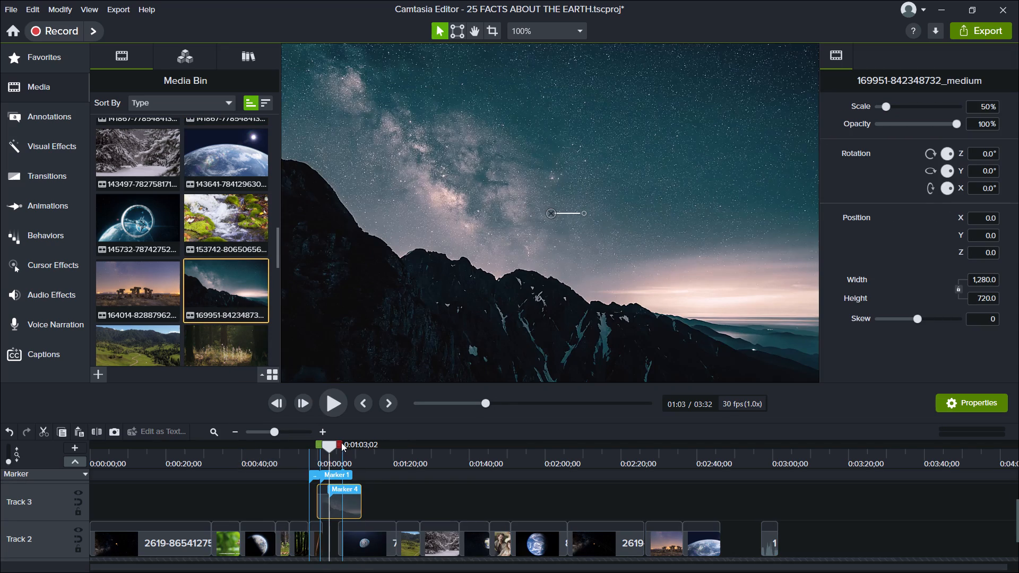
drag(341, 442, 351, 447)
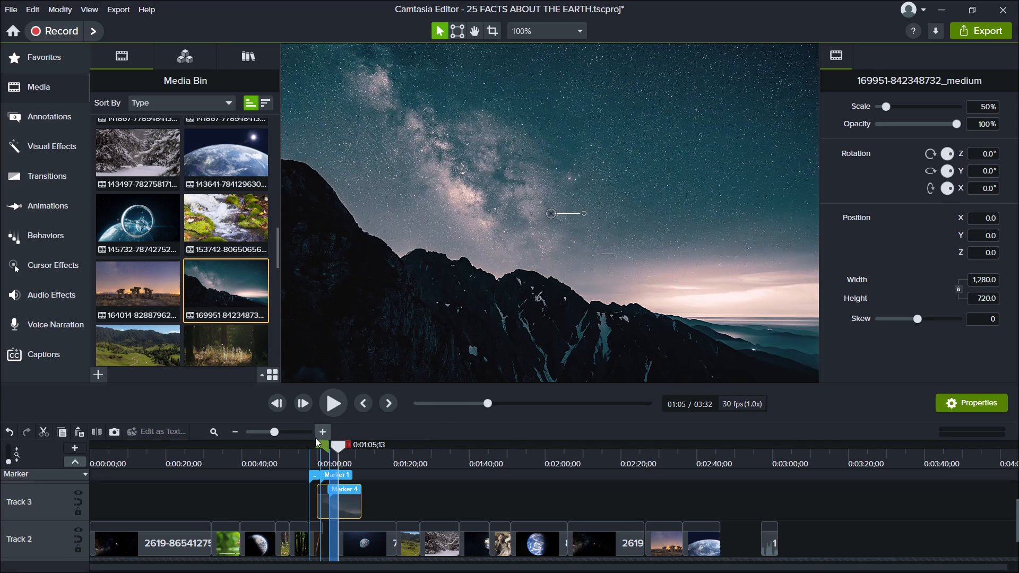
Add a timeline marker at 0:01:01;17, just after the end of the 7307223-uhd clip on Track 2.
double_click(325, 429)
click(325, 429)
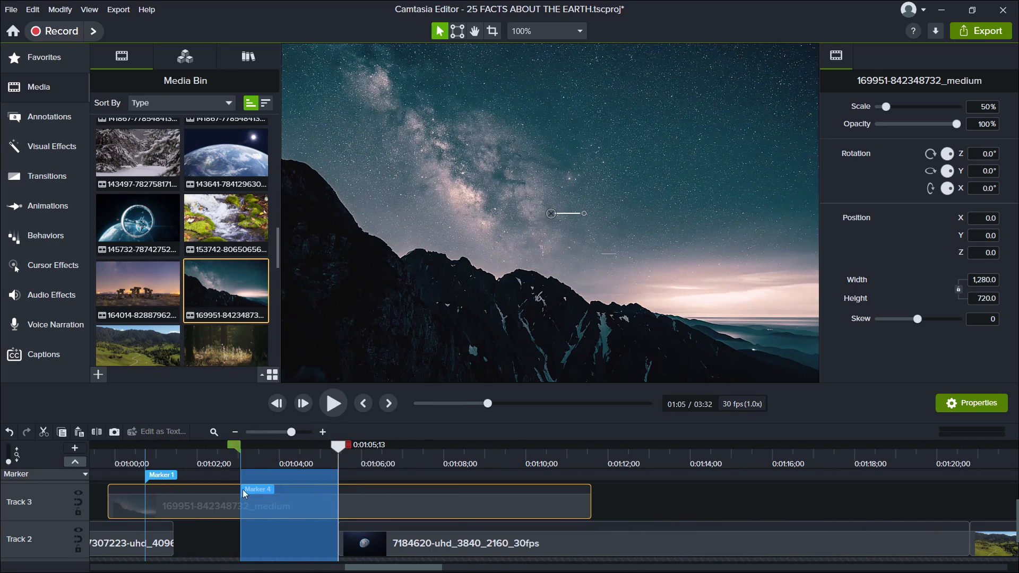
click(179, 476)
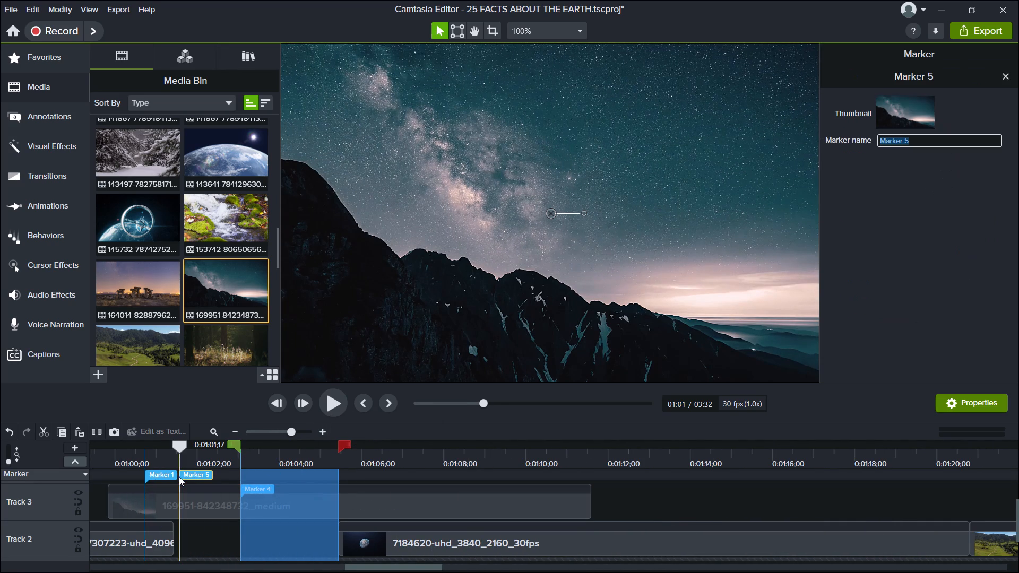
Extend the start of the timeline selection back to 0:01:01;14, where the 7307223-uhd clip ends on Track 2.
click(175, 462)
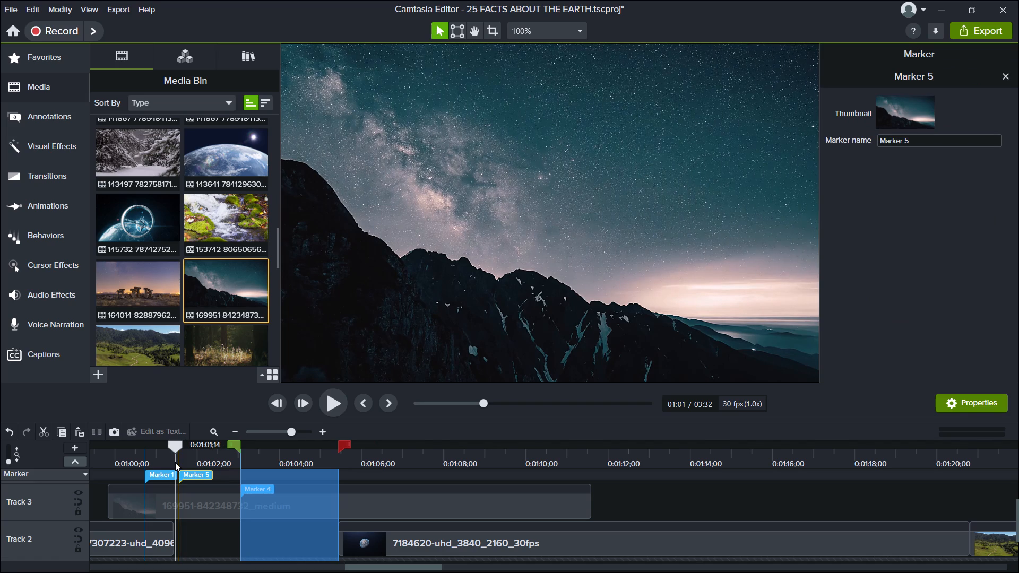
click(197, 542)
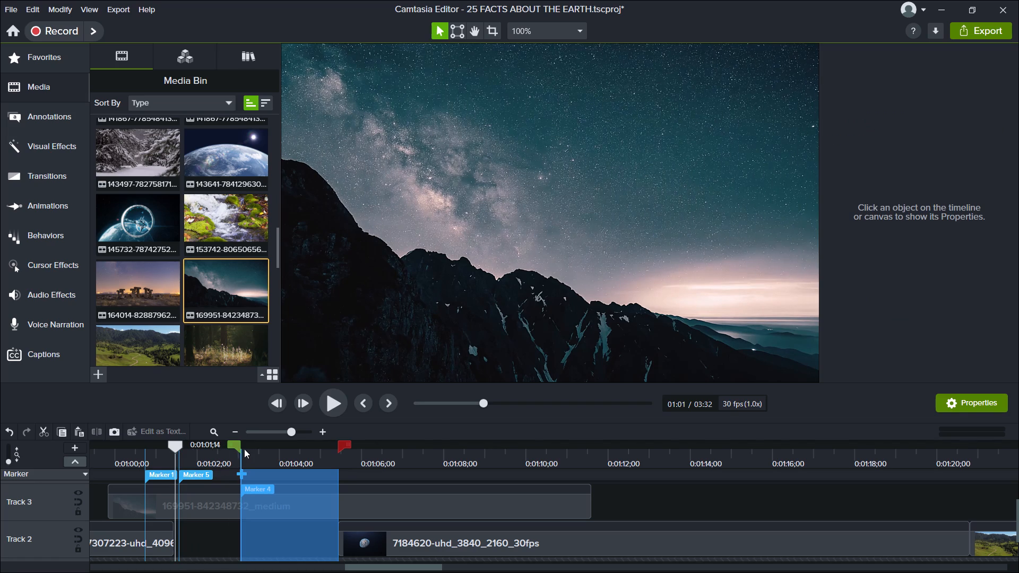
drag(237, 449, 188, 440)
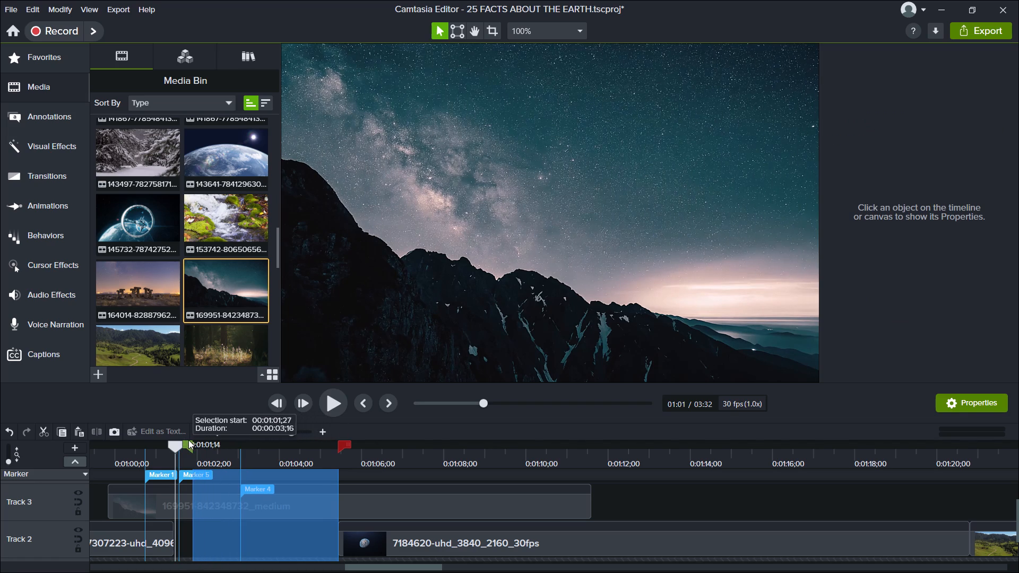
drag(188, 440, 170, 434)
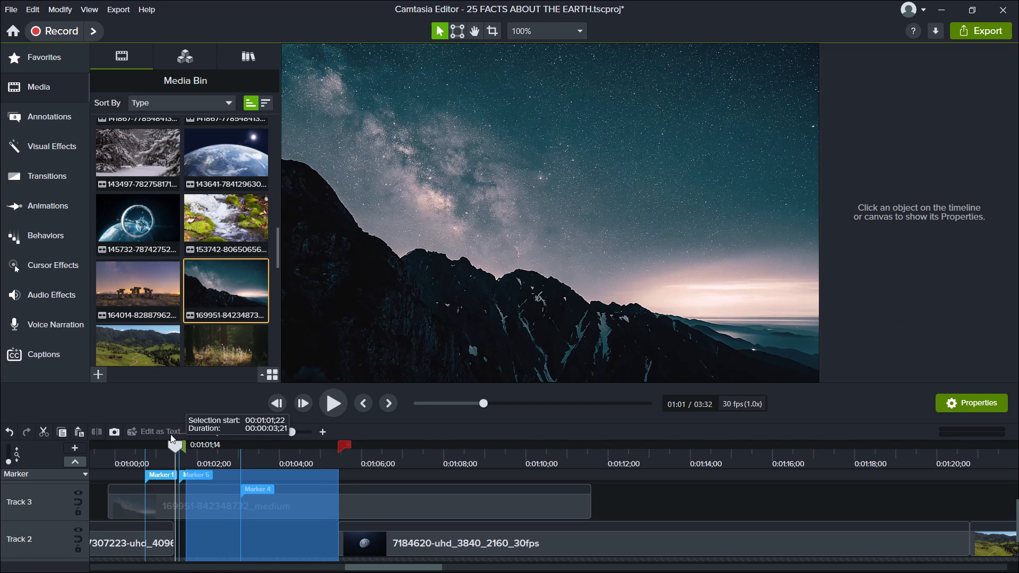
drag(170, 434, 173, 438)
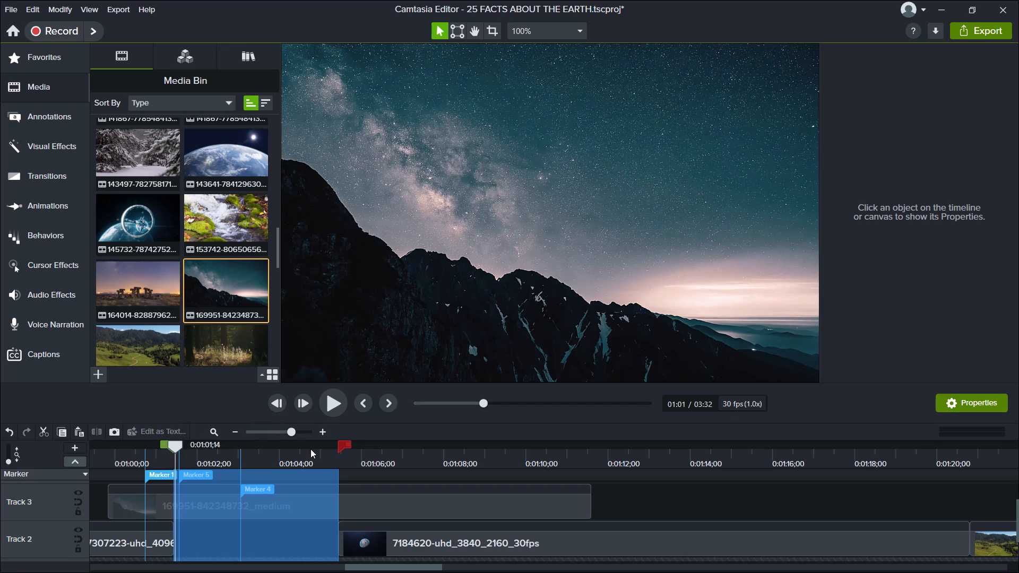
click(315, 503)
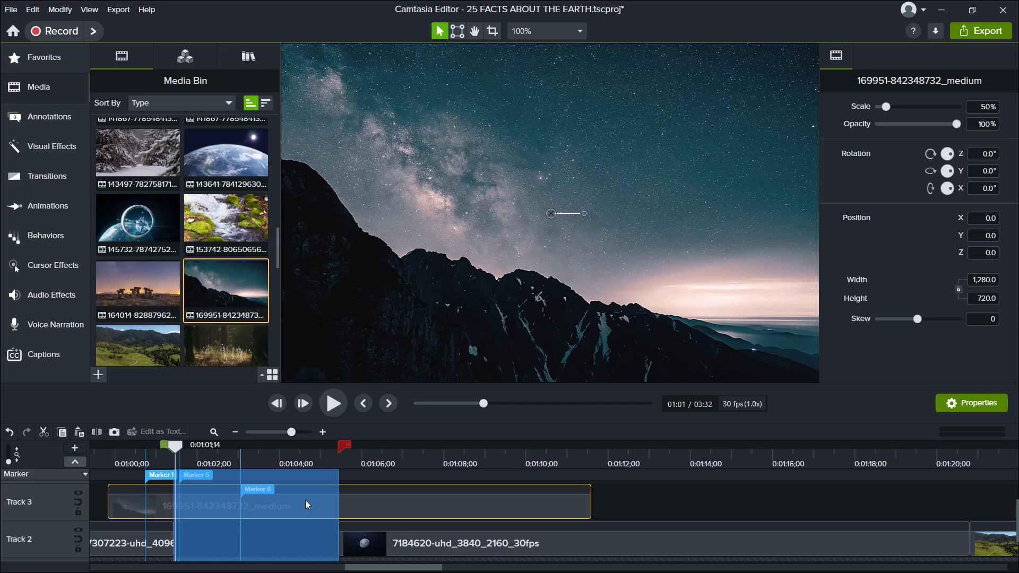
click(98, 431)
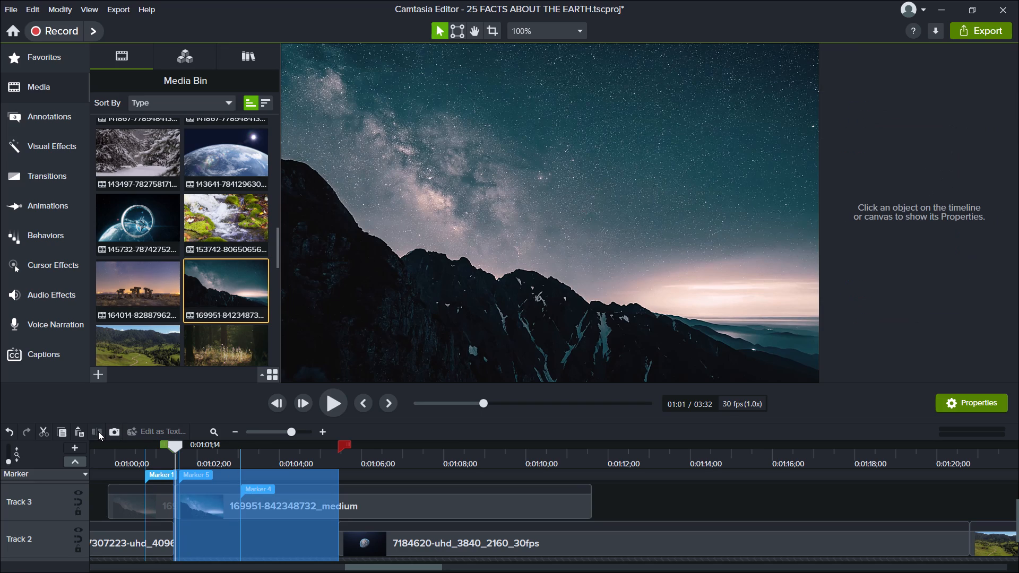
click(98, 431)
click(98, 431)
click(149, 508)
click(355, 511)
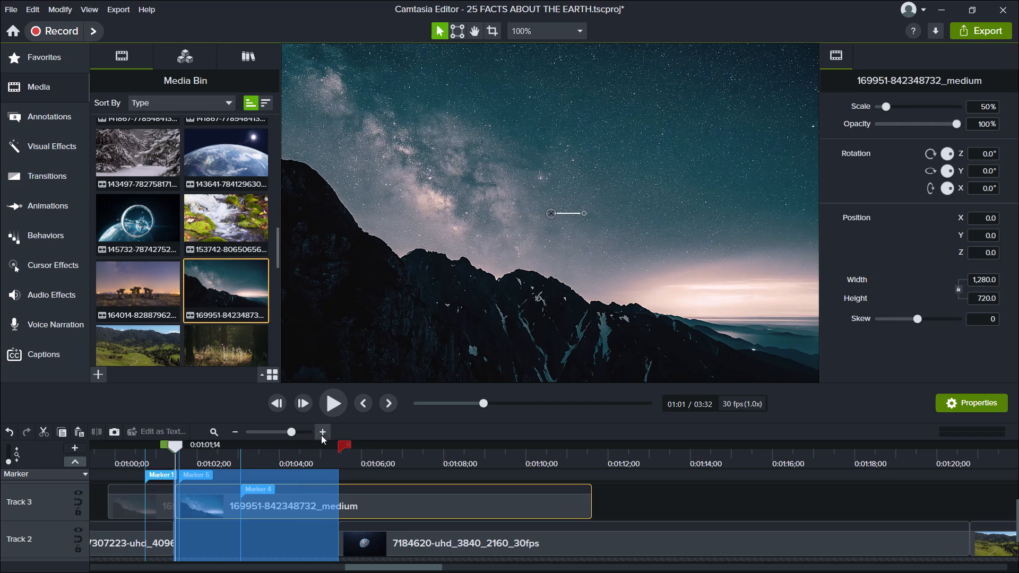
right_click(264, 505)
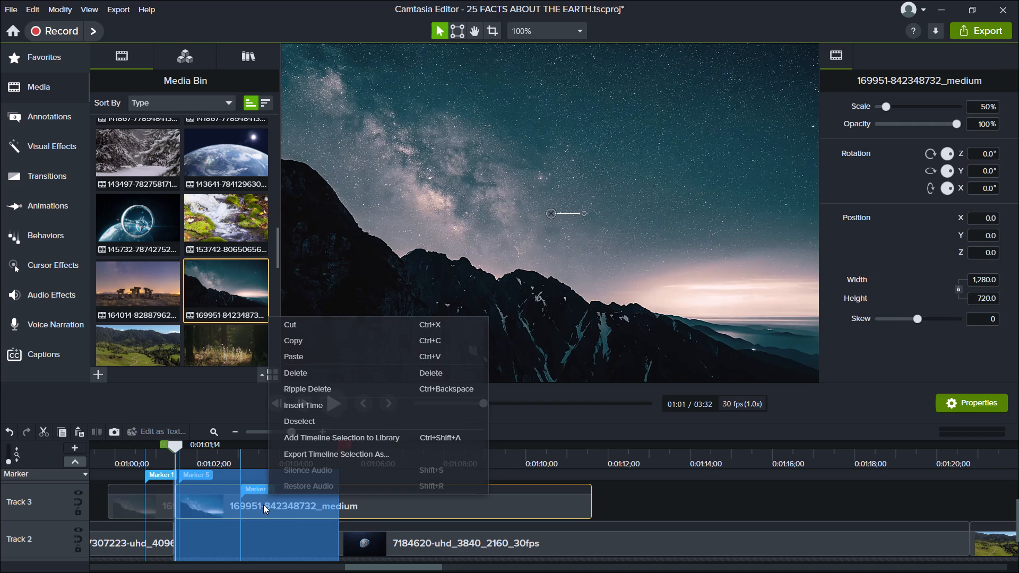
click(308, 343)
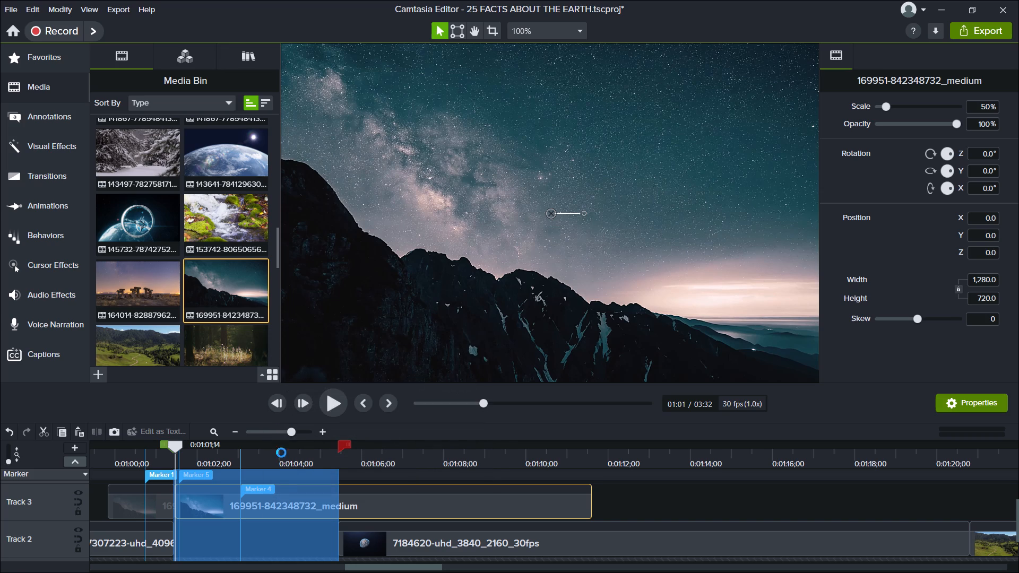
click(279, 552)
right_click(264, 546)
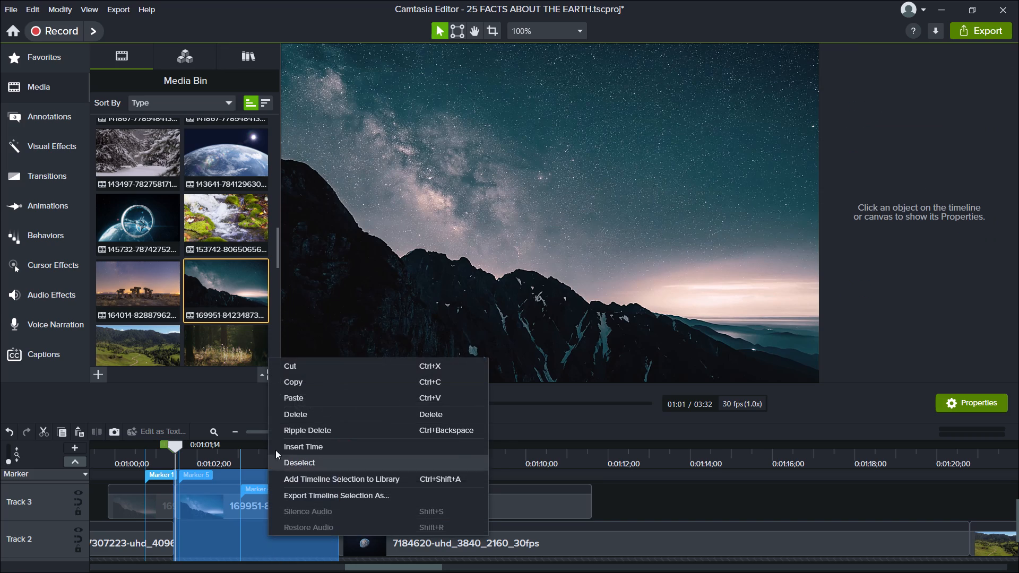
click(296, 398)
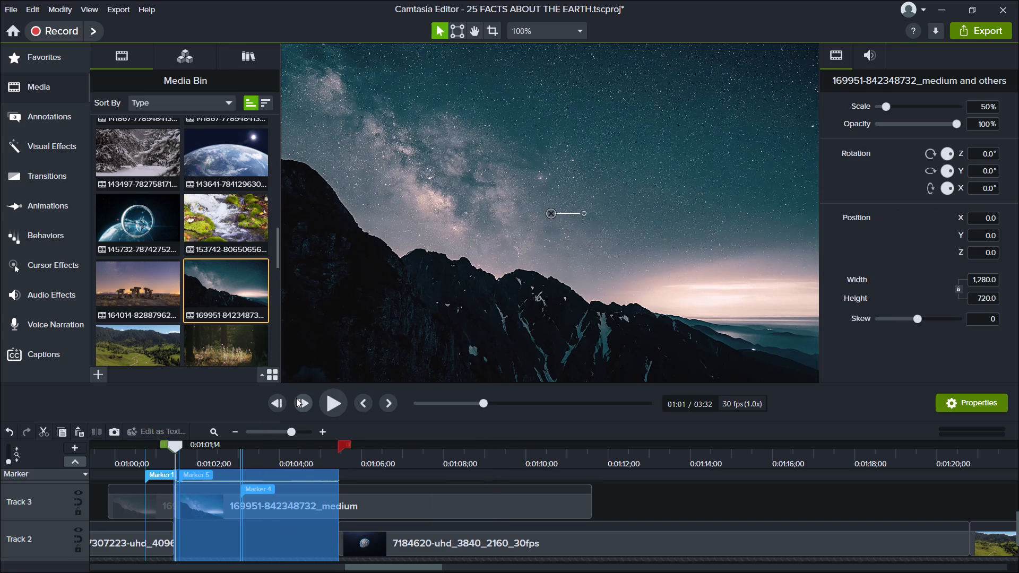
scroll(308, 436, down, 4)
scroll(317, 479, down, 4)
scroll(346, 493, up, 2)
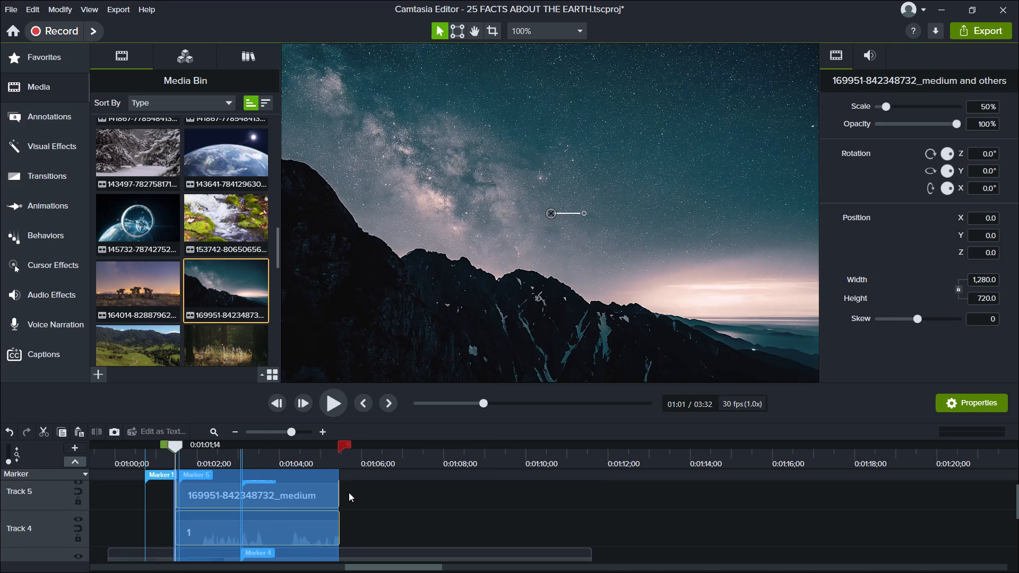
scroll(349, 492, up, 2)
scroll(343, 494, down, 2)
scroll(343, 494, up, 2)
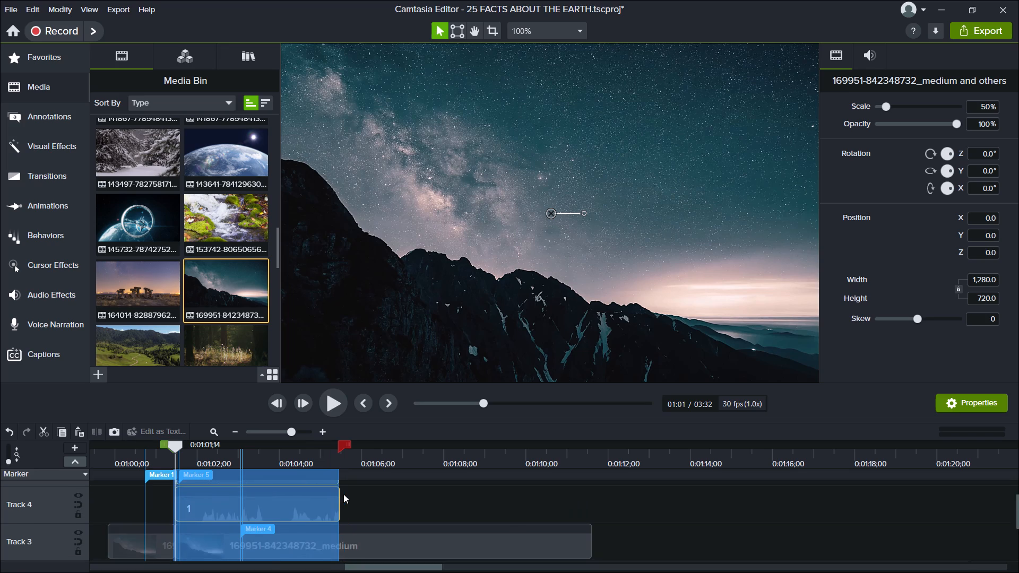
scroll(340, 494, up, 2)
click(275, 534)
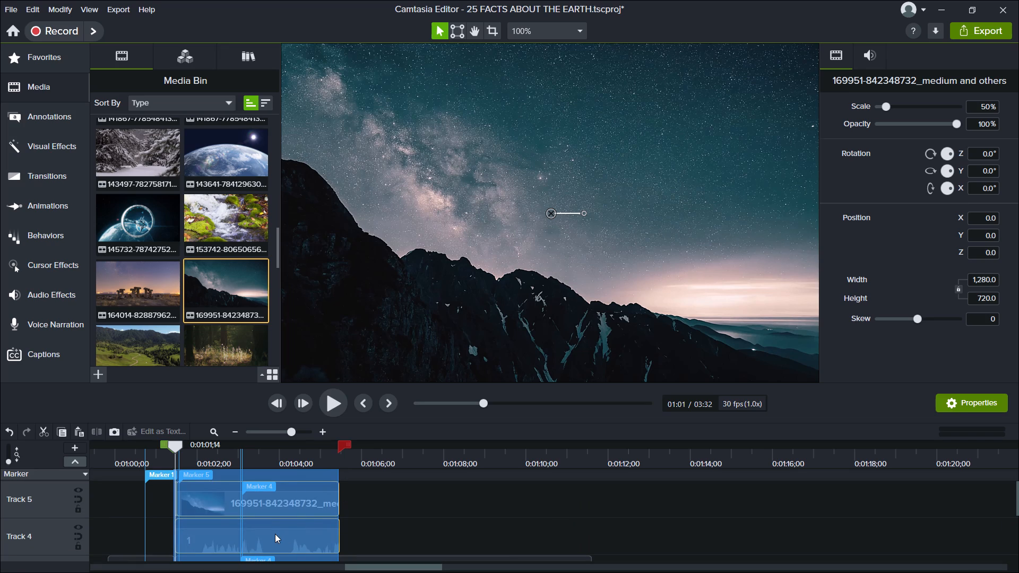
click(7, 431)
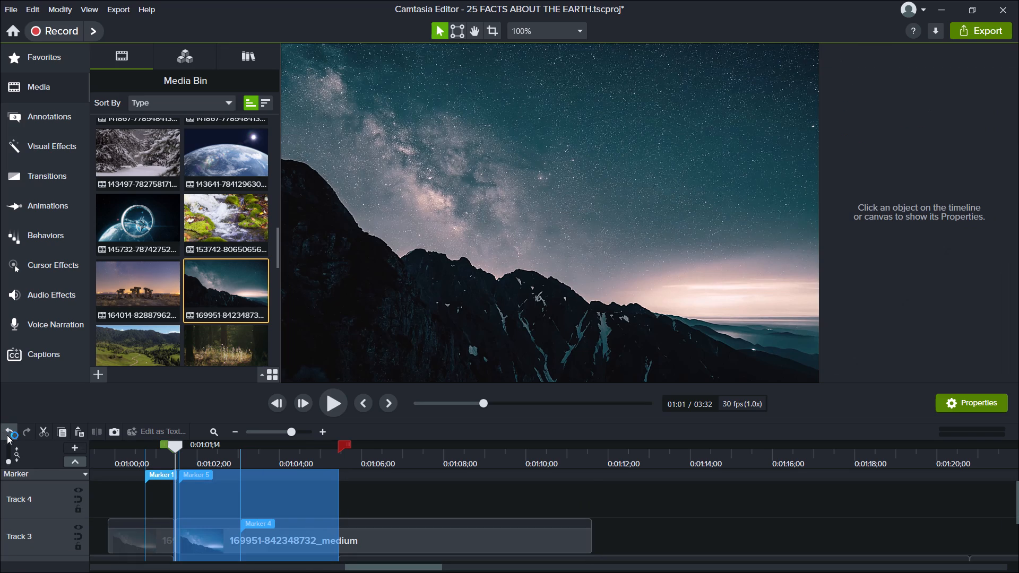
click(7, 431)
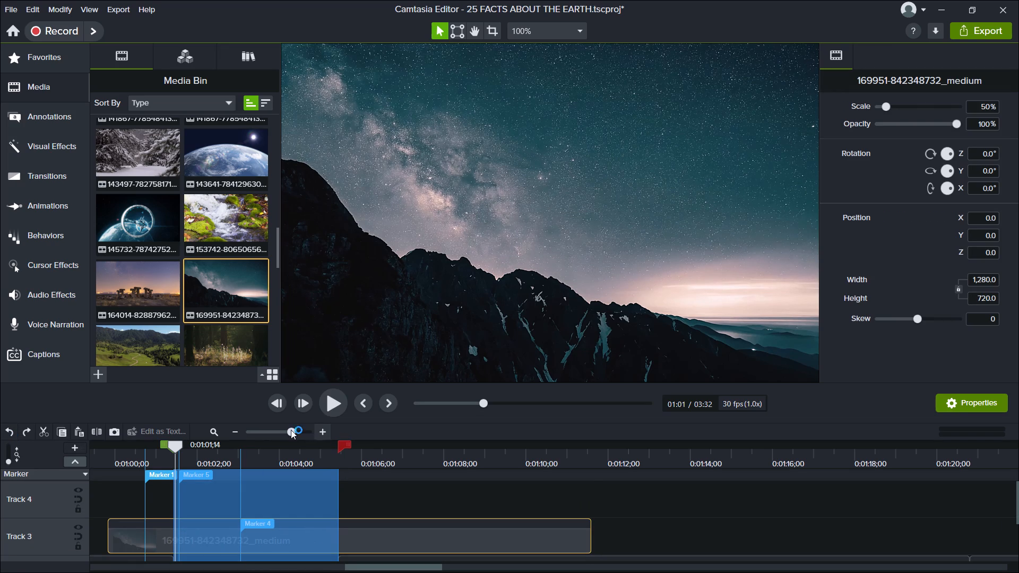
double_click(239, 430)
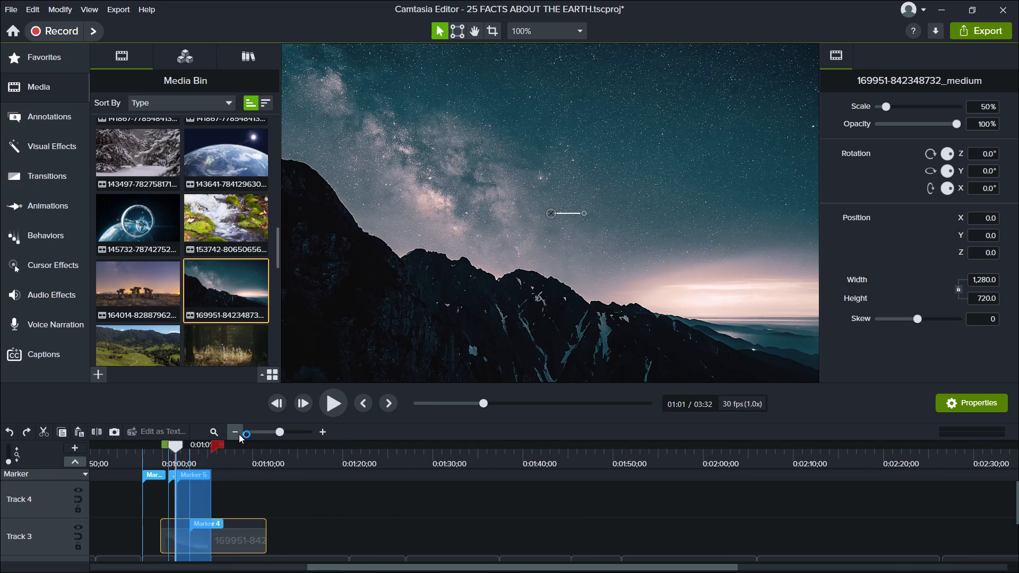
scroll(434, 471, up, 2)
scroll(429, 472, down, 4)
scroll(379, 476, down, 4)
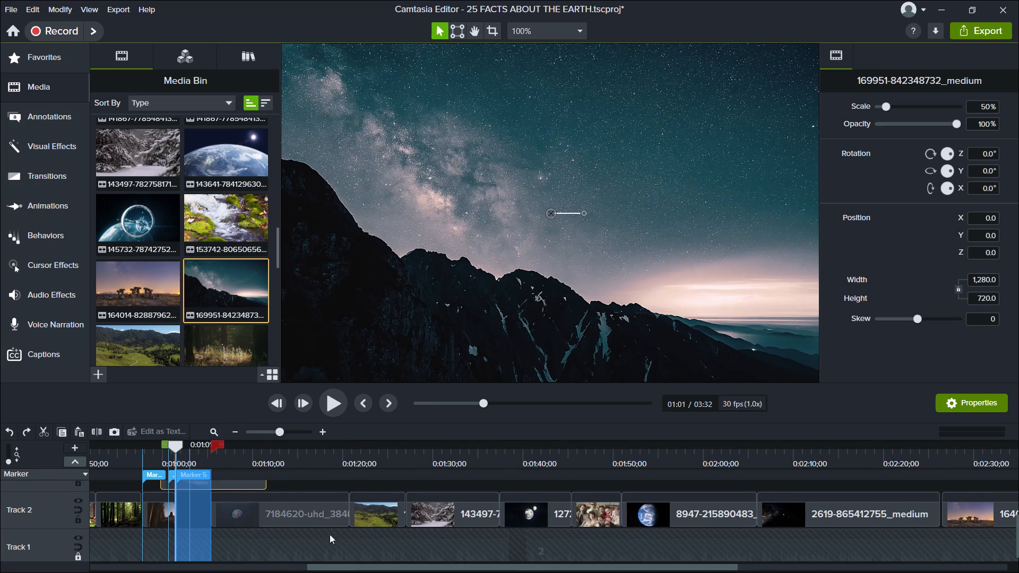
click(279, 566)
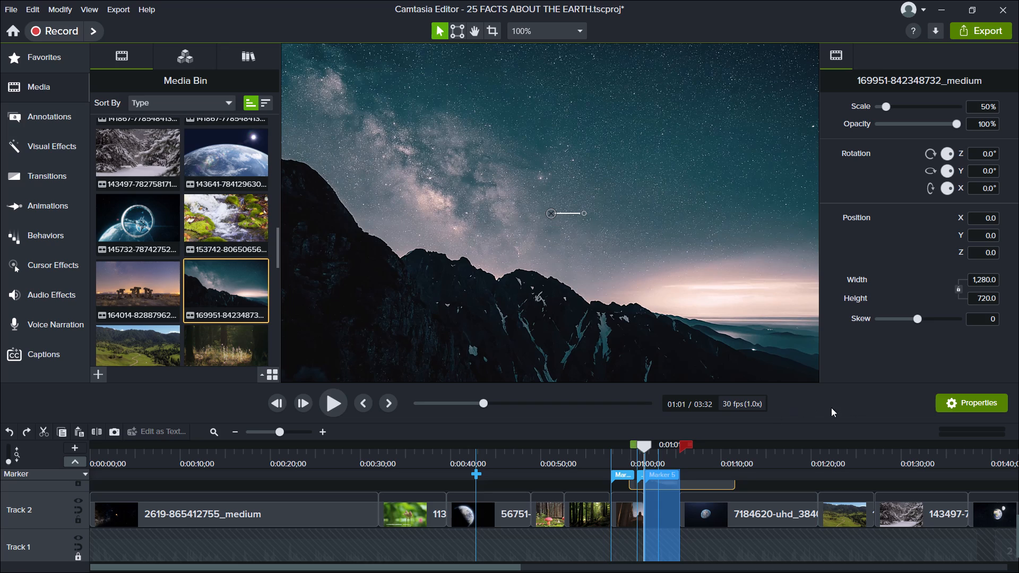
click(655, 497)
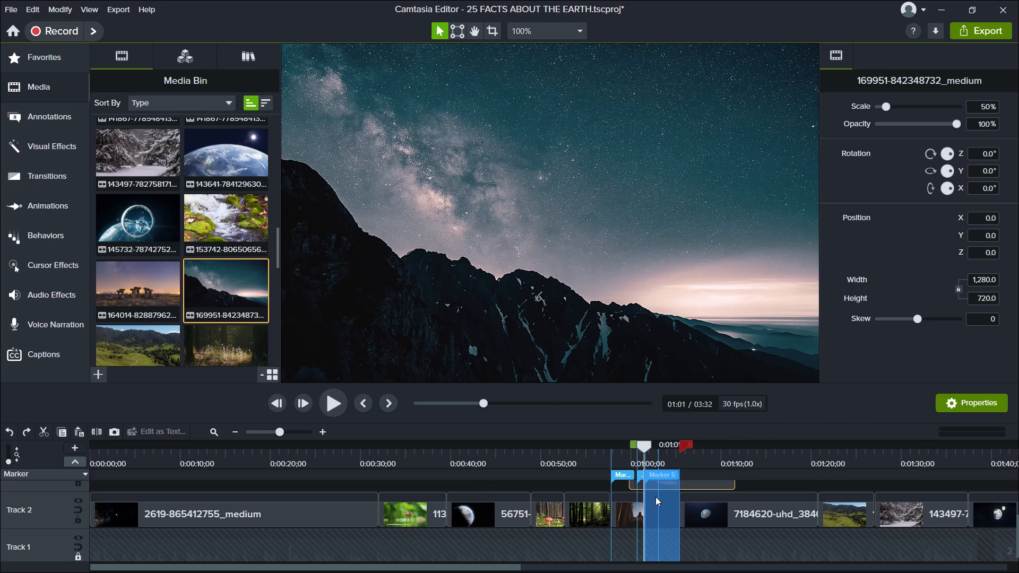